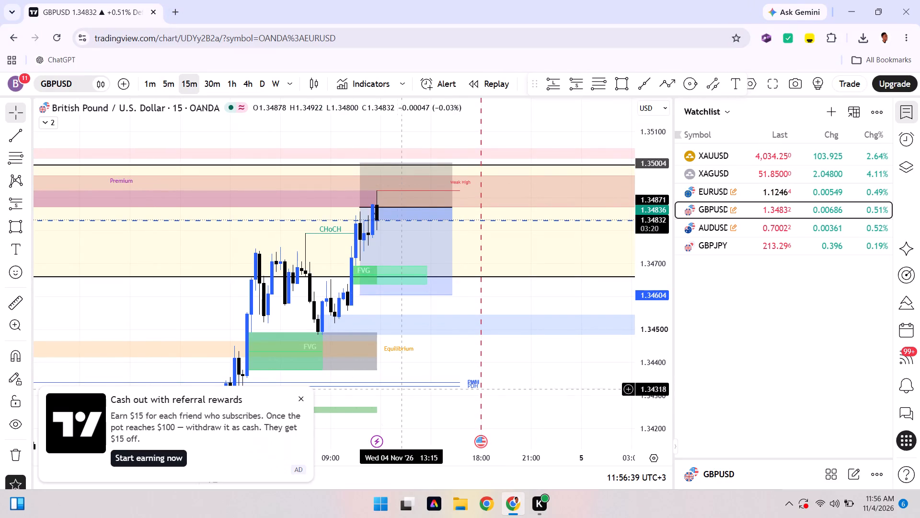
Launch CapCut and open the existing project 1103 (1) from the projects list.
left_click(382, 506)
type("cap")
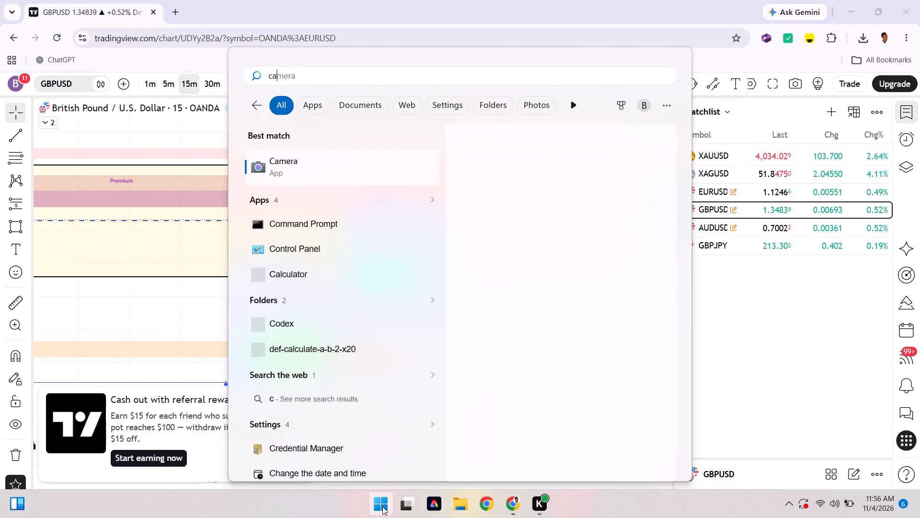
type("cut")
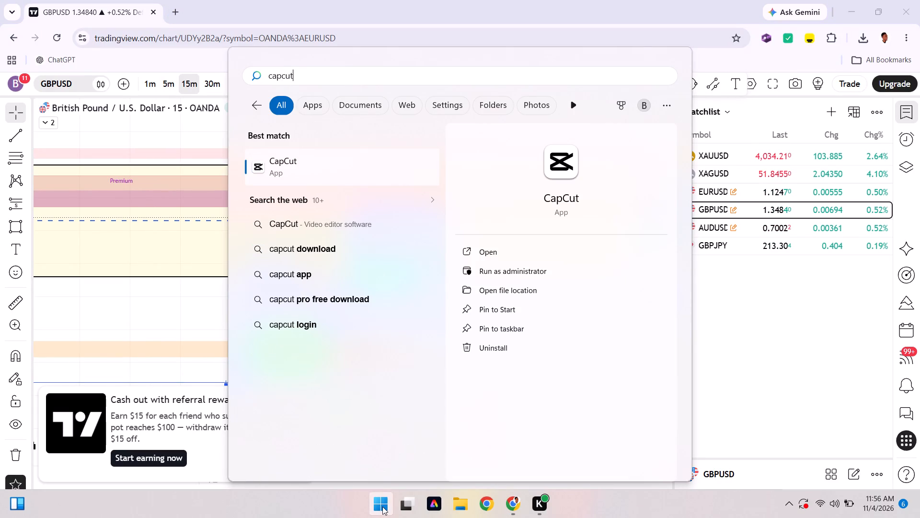
left_click(510, 254)
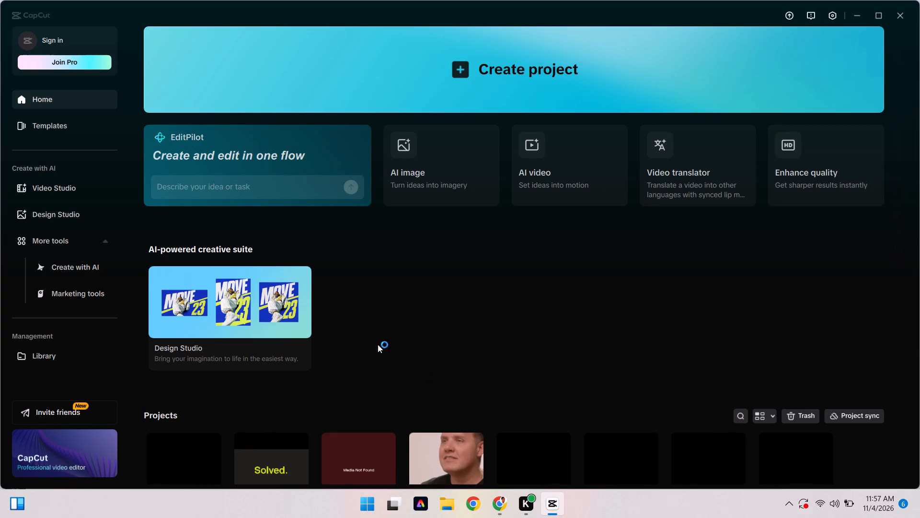
scroll(296, 328, "down", 2)
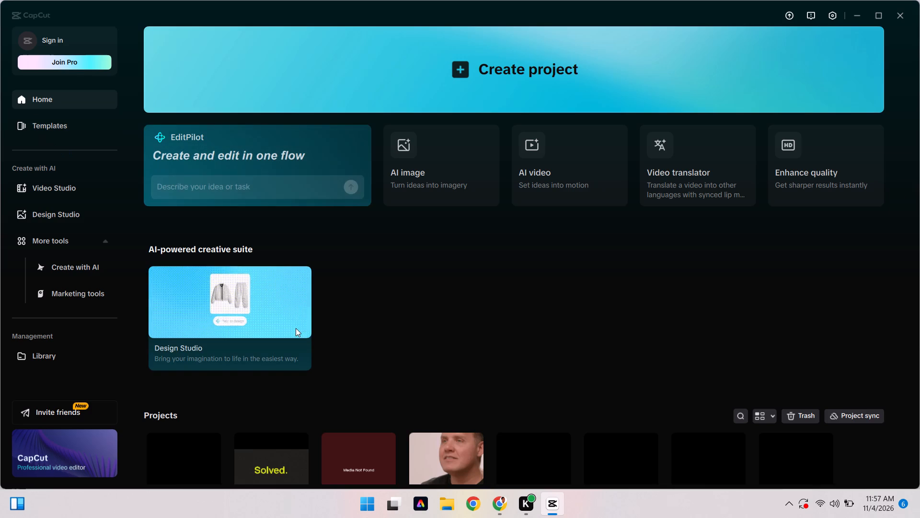
left_click(184, 419)
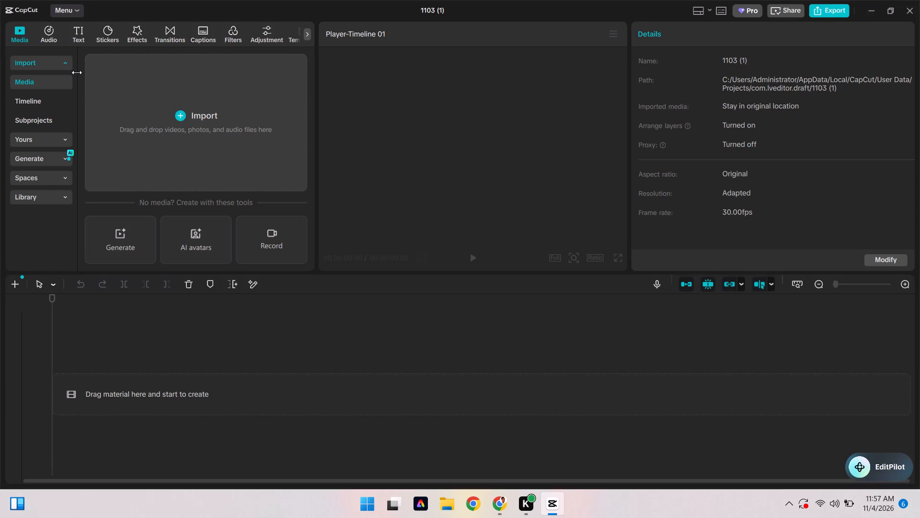
Import the _hidden_halloween_stream video from the device's Downloads folder into the project media.
left_click(203, 129)
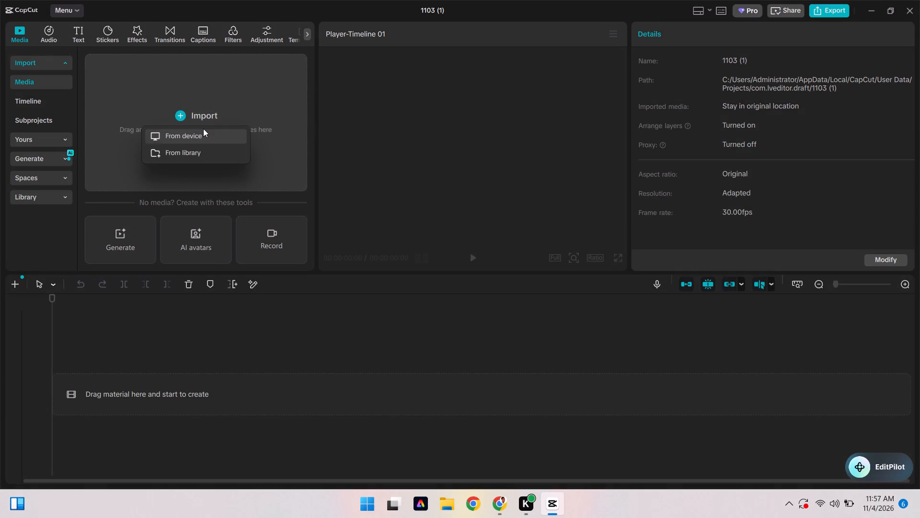
left_click(203, 133)
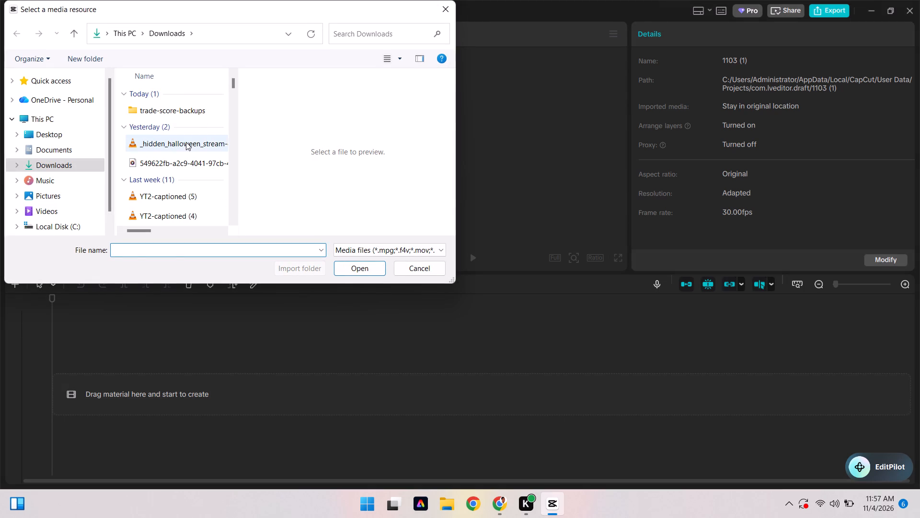
left_click(186, 142)
left_click(356, 271)
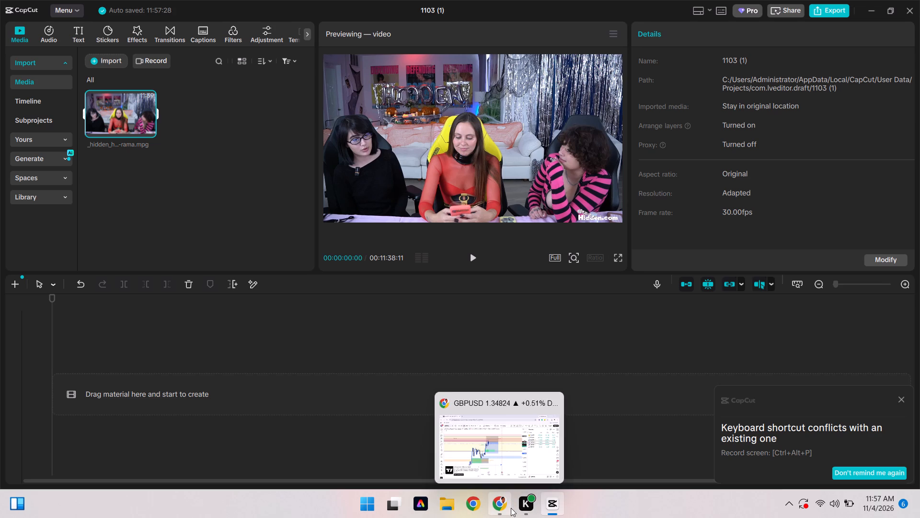
Switch to Chrome, load Whop's Content Rewards page in a new tab, and go to the BloxClips campaigns community.
left_click(511, 508)
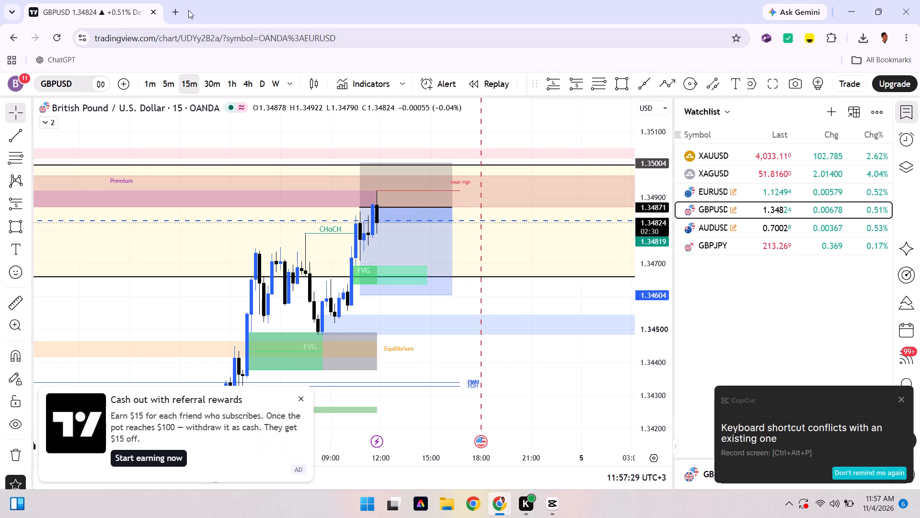
left_click(172, 5)
type("wh")
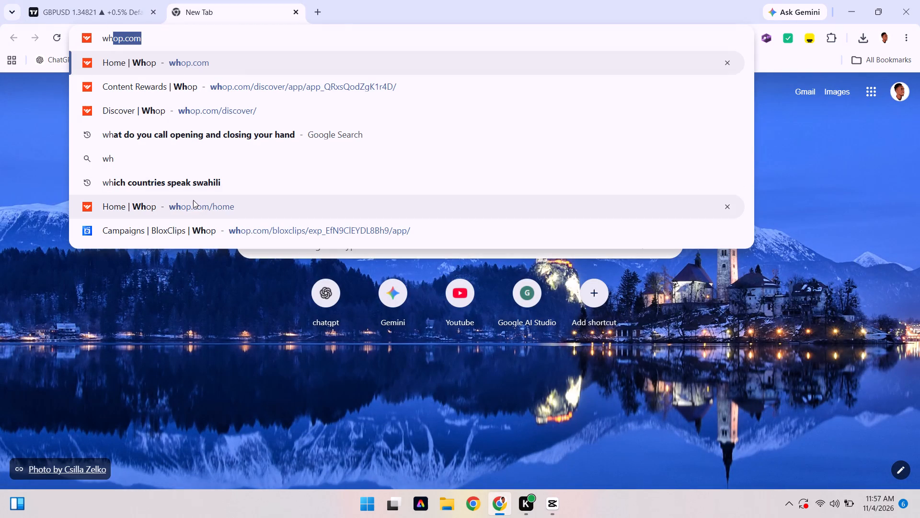
left_click(282, 83)
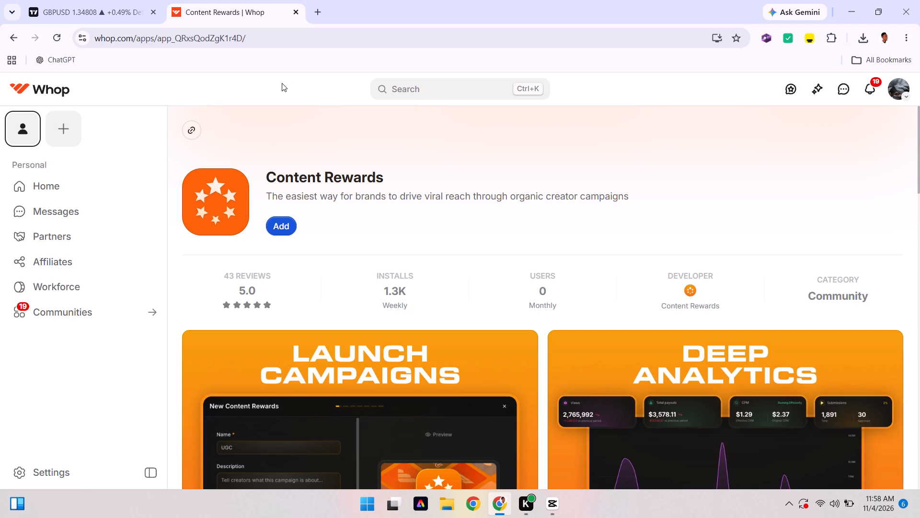
left_click(56, 313)
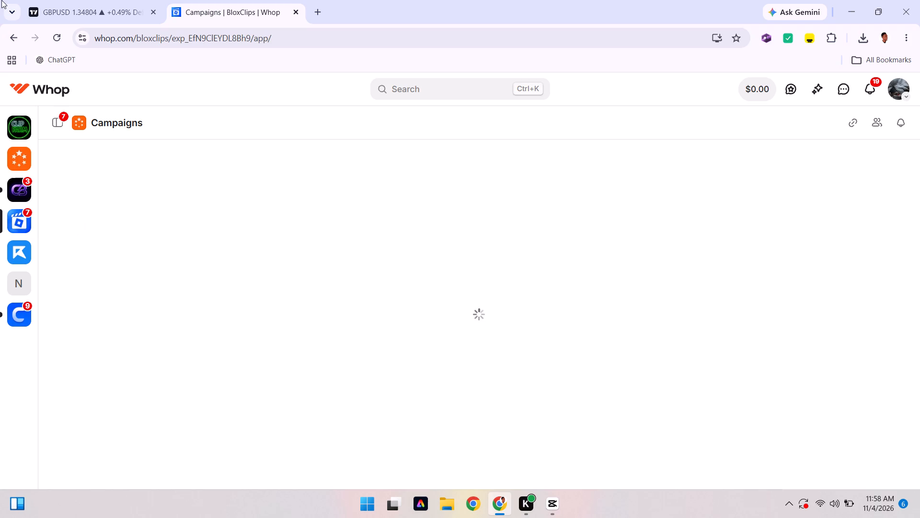
Return to the TradingView chart and examine AUDUSD on the 4-hour timeframe with a compressed price scale.
left_click(46, 0)
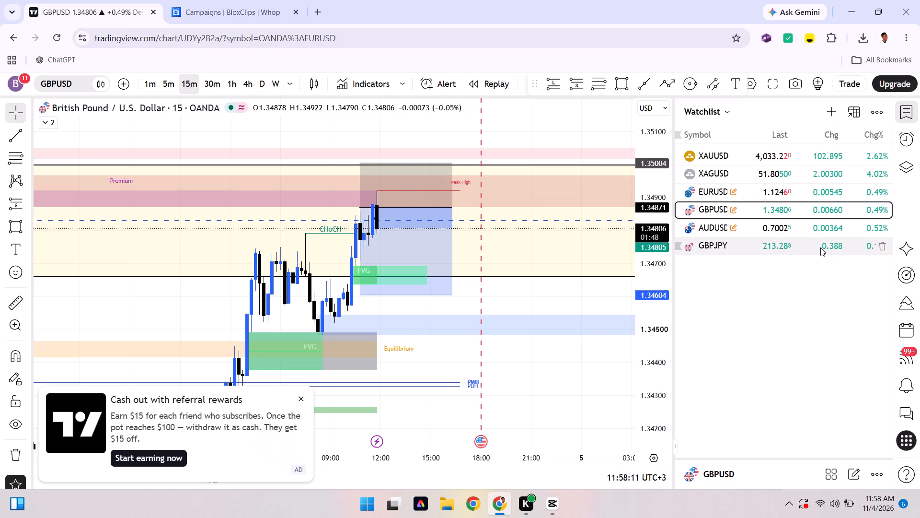
left_click(782, 227)
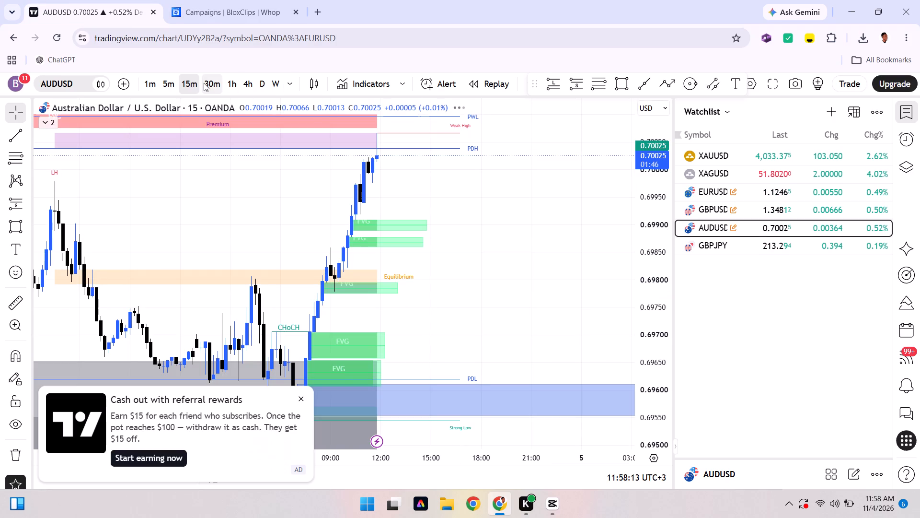
left_click(242, 95)
left_click_drag(313, 197, 436, 175)
left_click_drag(633, 150, 628, 366)
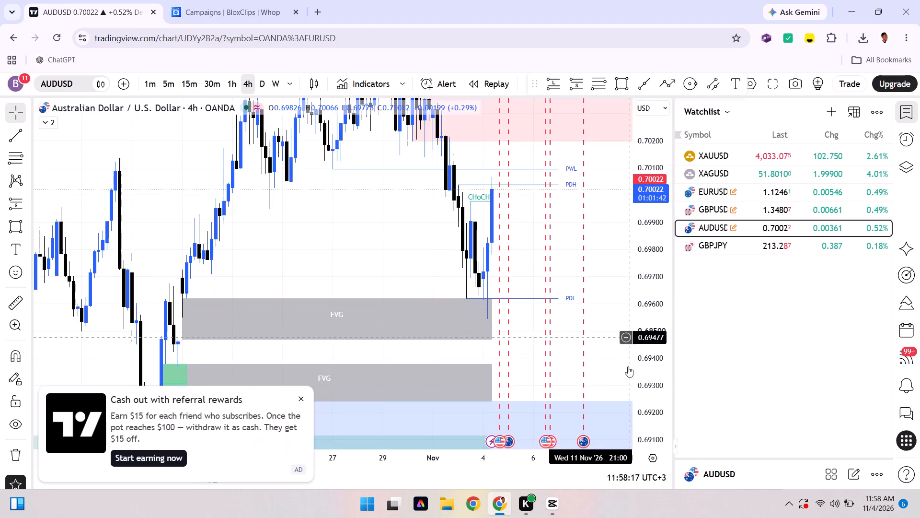
left_click_drag(628, 366, 626, 376)
left_click_drag(599, 286, 585, 325)
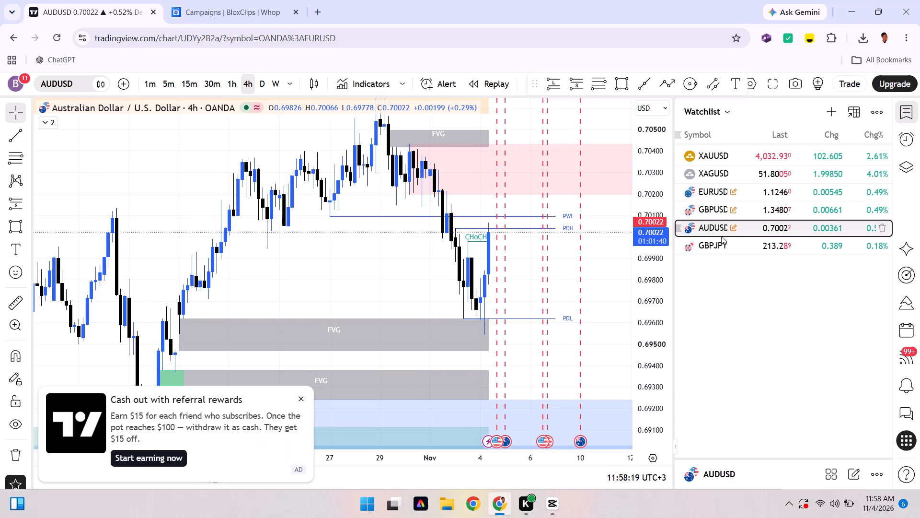
Look through the 4-hour charts of GBPJPY, XAGUSD and EURUSD from the watchlist.
left_click(717, 239)
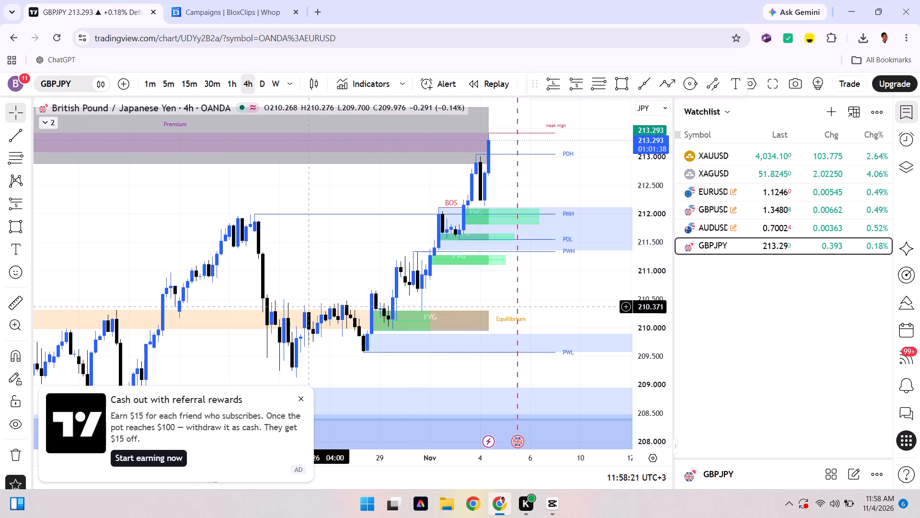
left_click(743, 174)
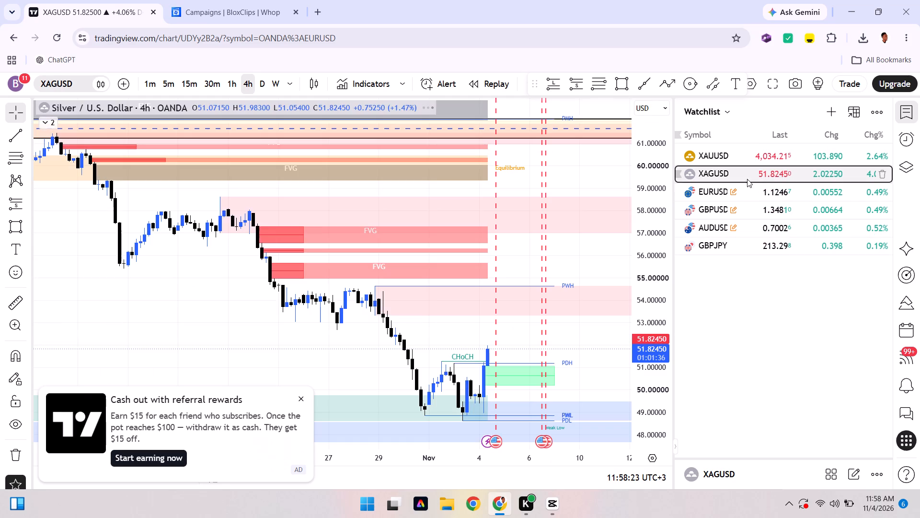
left_click(768, 195)
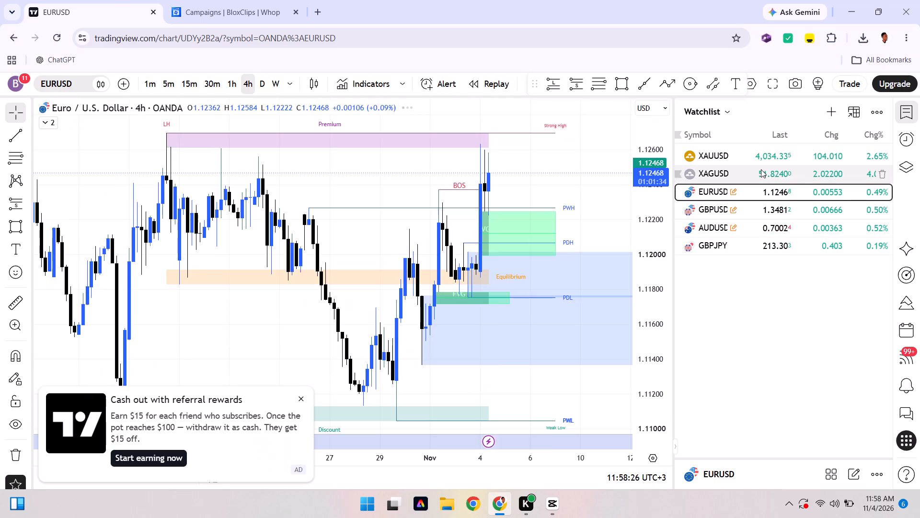
Examine the XAUUSD 4-hour chart and the details of the US economic event marked on 4 November.
left_click(761, 162)
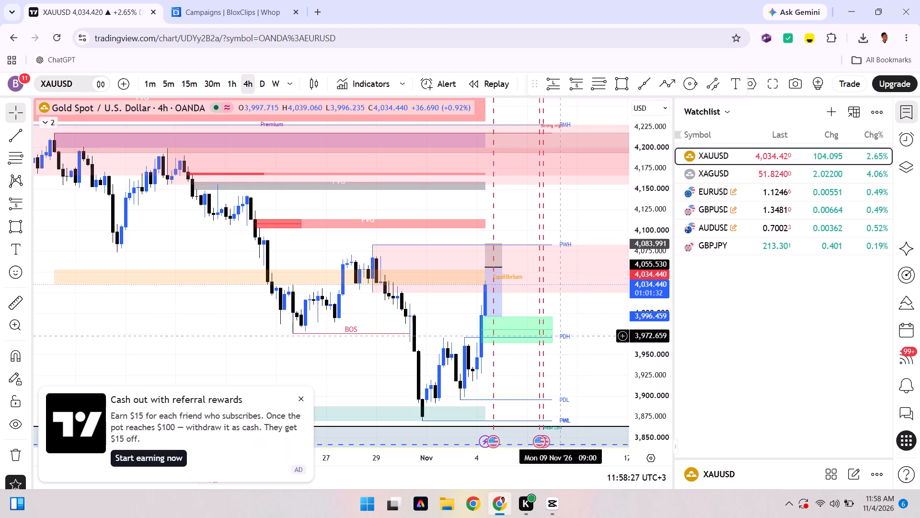
left_click_drag(528, 356, 506, 301)
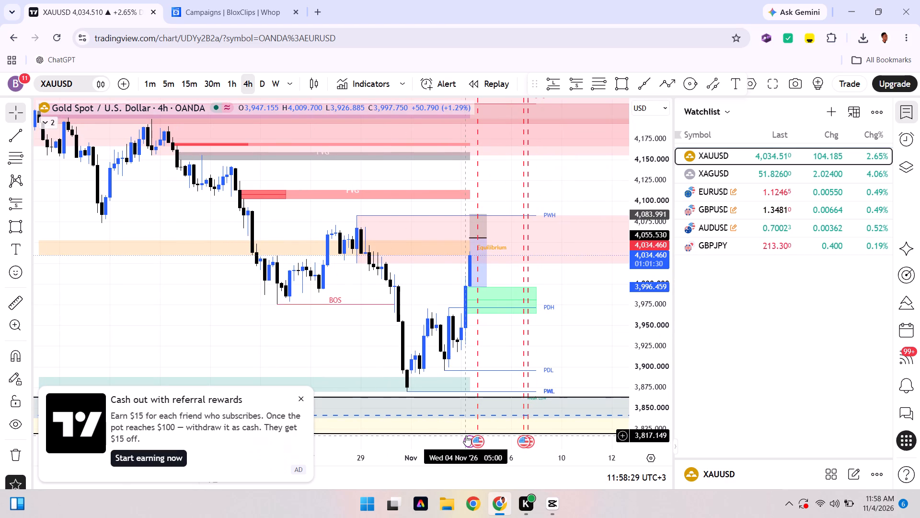
left_click(481, 436)
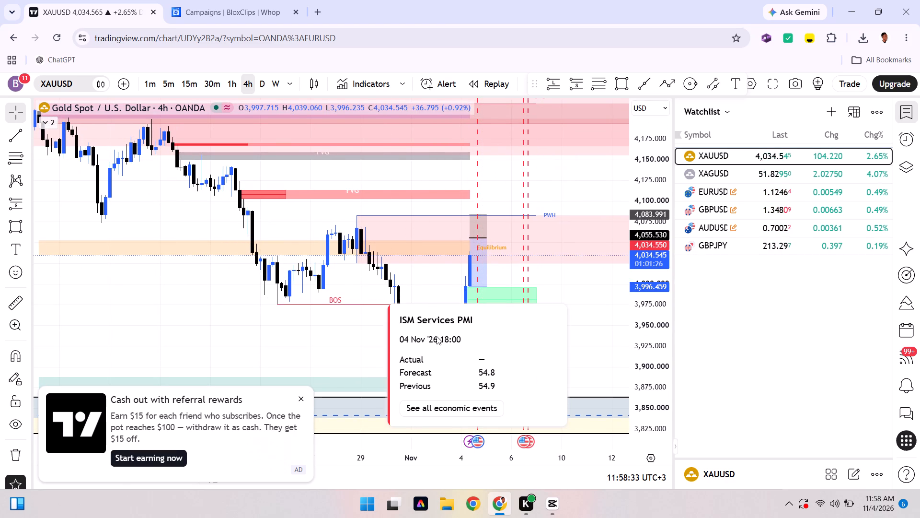
left_click(572, 312)
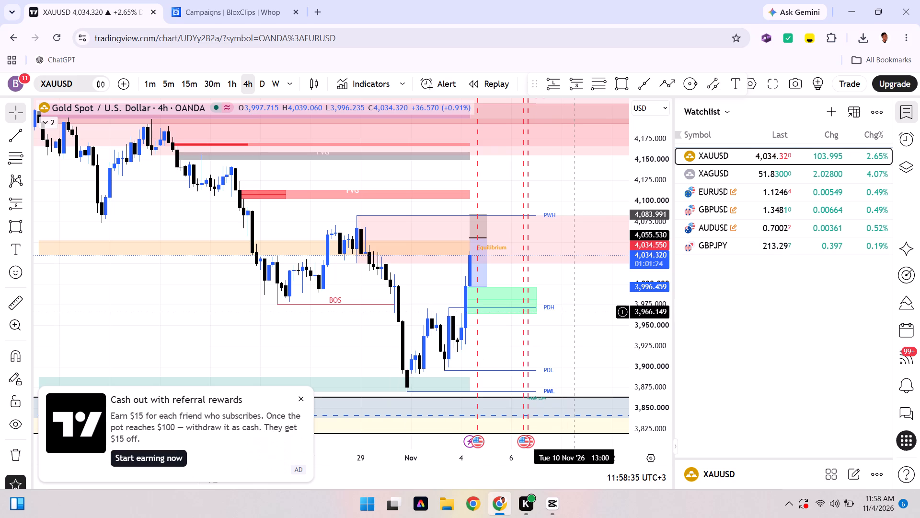
left_click_drag(246, 264, 179, 280)
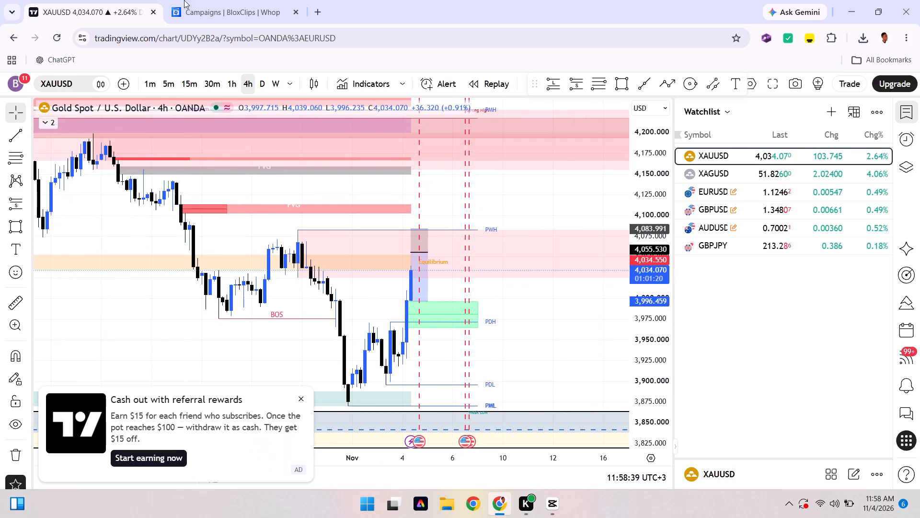
Go back to the Whop campaigns page and check the submissions, analytics and discover sections.
left_click(252, 0)
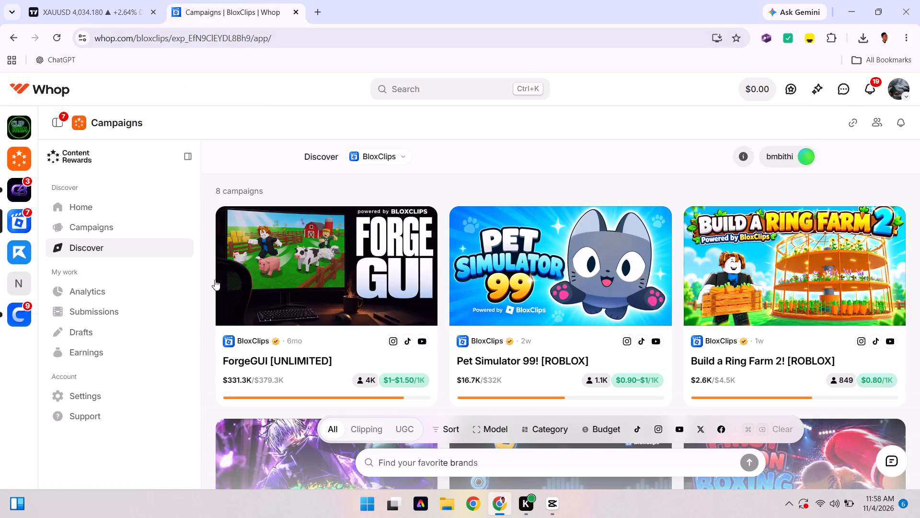
left_click(136, 310)
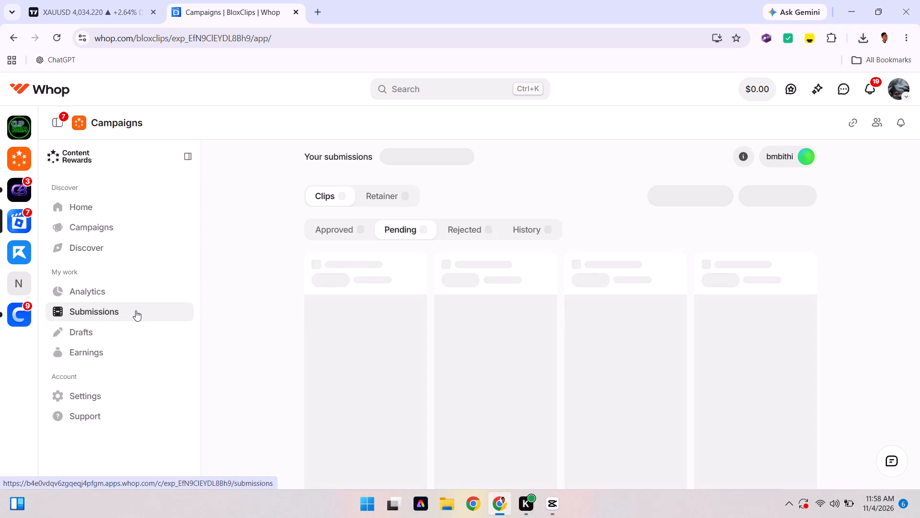
left_click(120, 293)
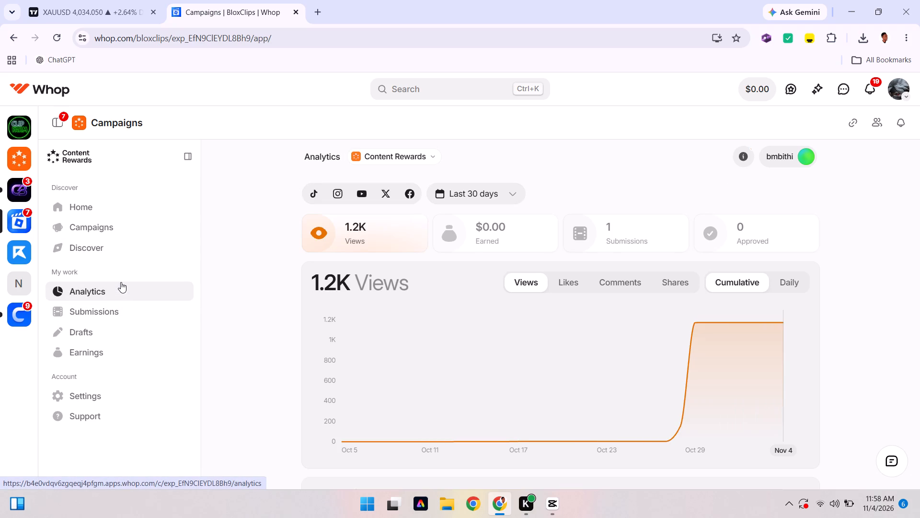
left_click(121, 246)
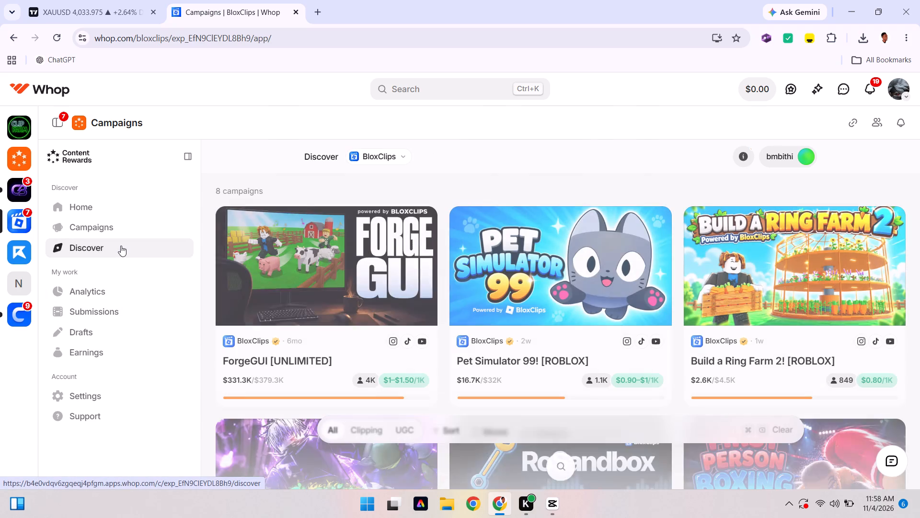
Open the $2,400 Hidden Stream campaign from the joined campaigns and read its payouts, brief and top clippers.
left_click(126, 226)
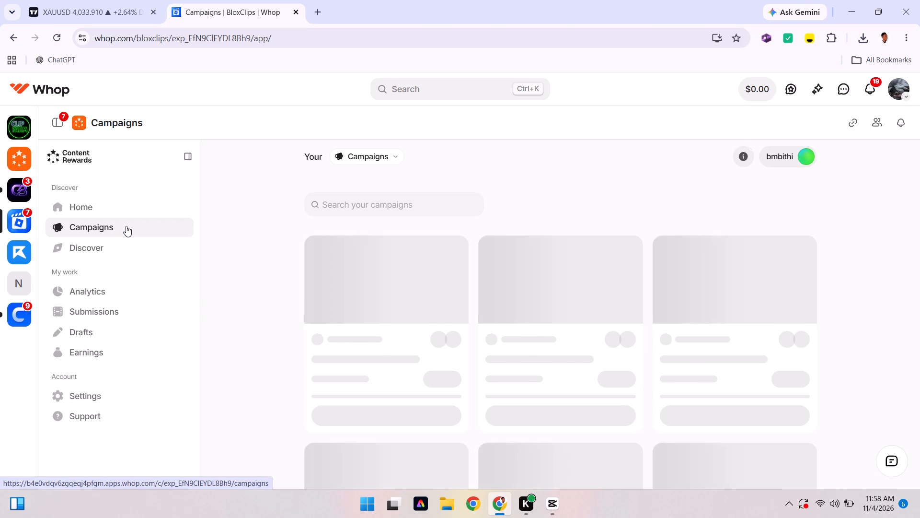
left_click(387, 365)
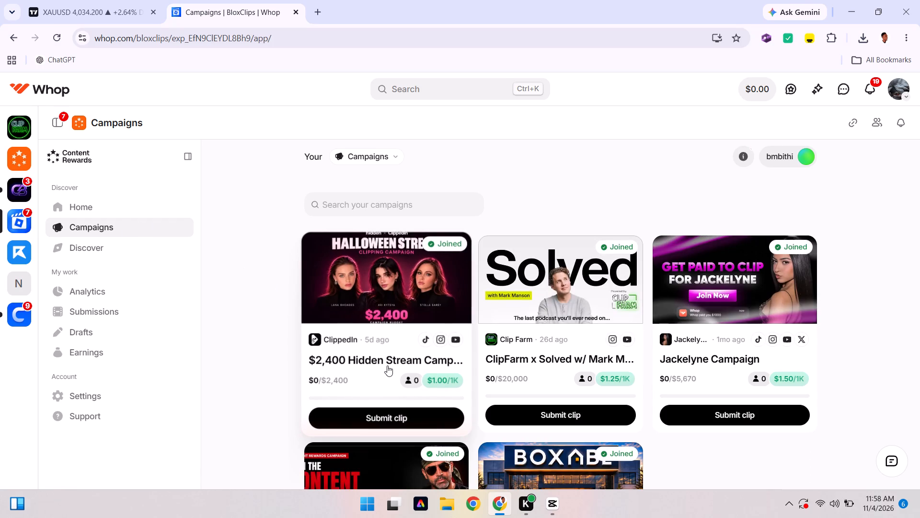
scroll(387, 365, "down", 3)
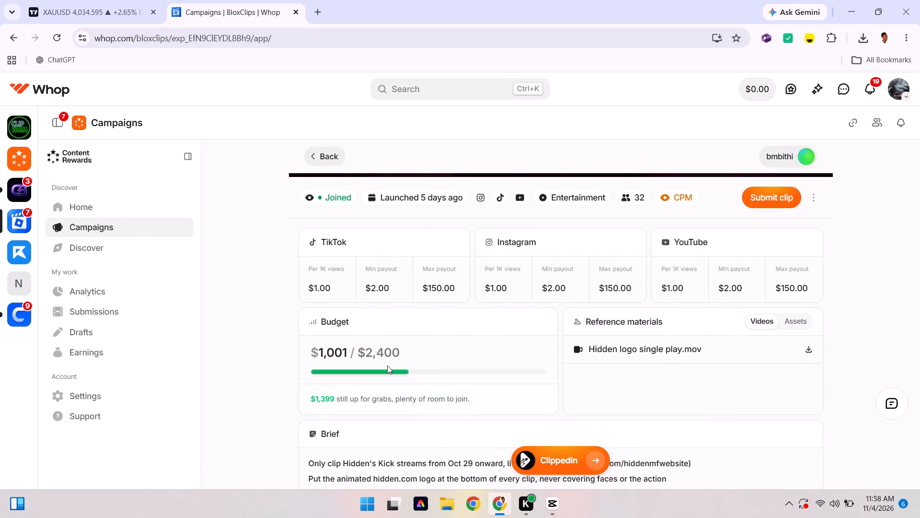
scroll(387, 365, "down", 3)
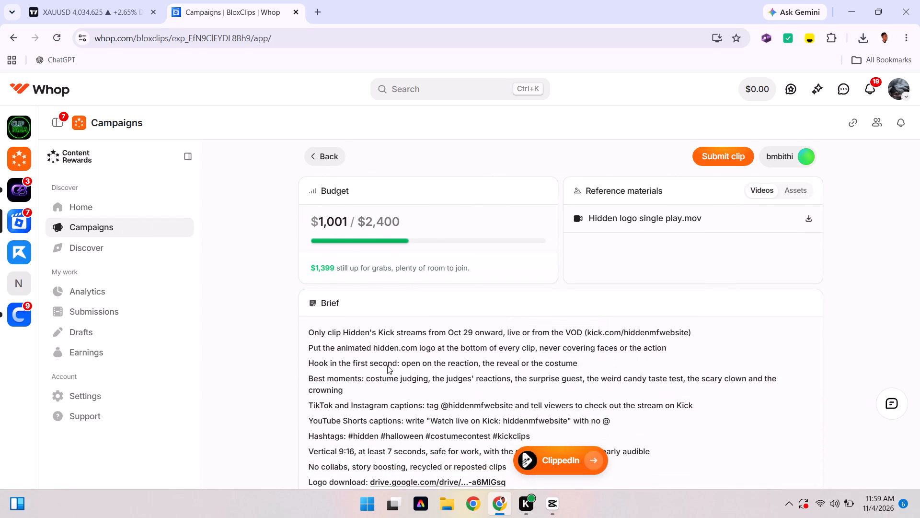
scroll(387, 365, "down", 3)
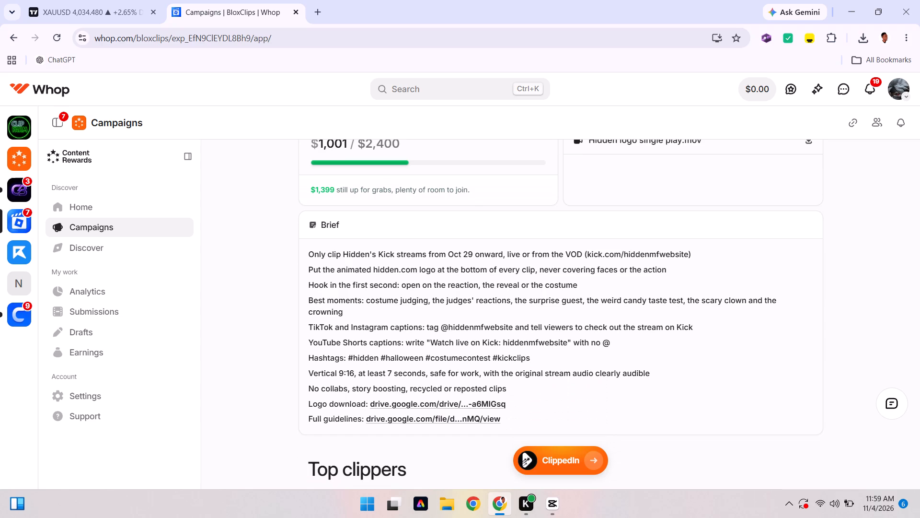
scroll(387, 365, "down", 5)
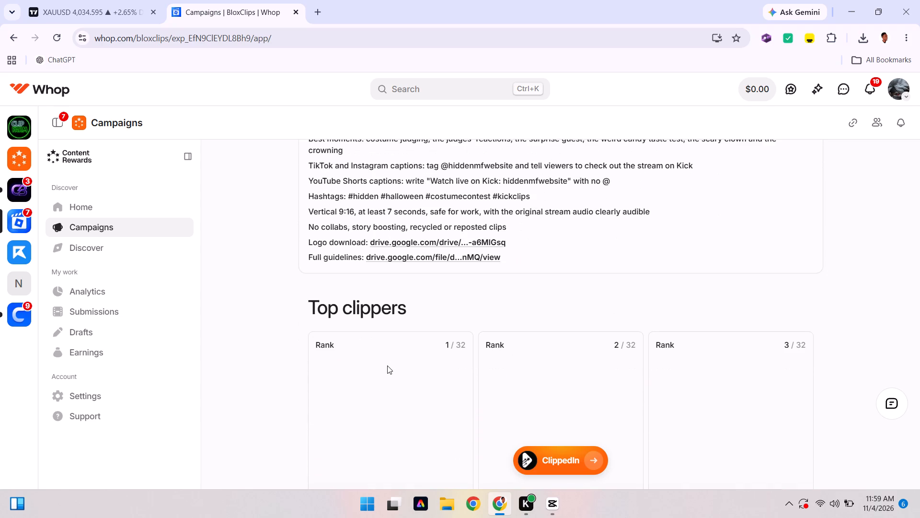
scroll(387, 365, "down", 2)
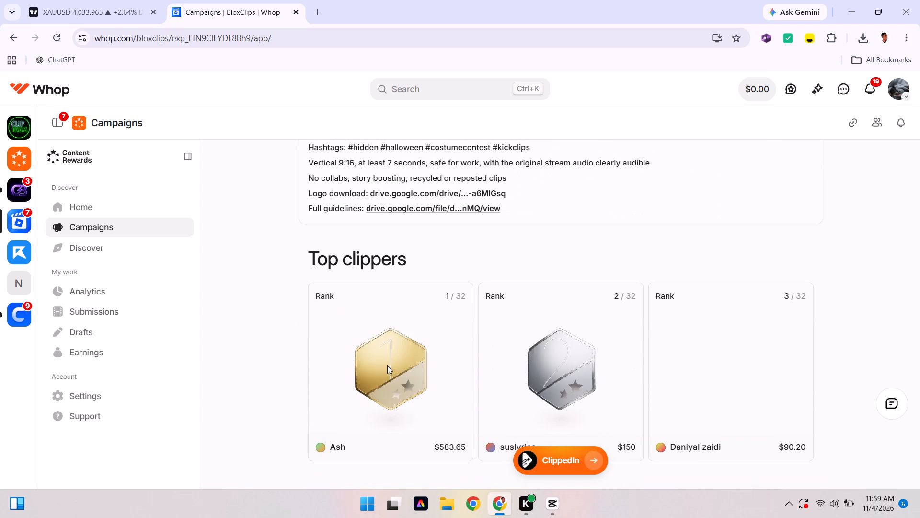
Switch back to the Whop campaign page and examine the Hidden campaign's brief, budget and reference materials.
left_click(67, 0)
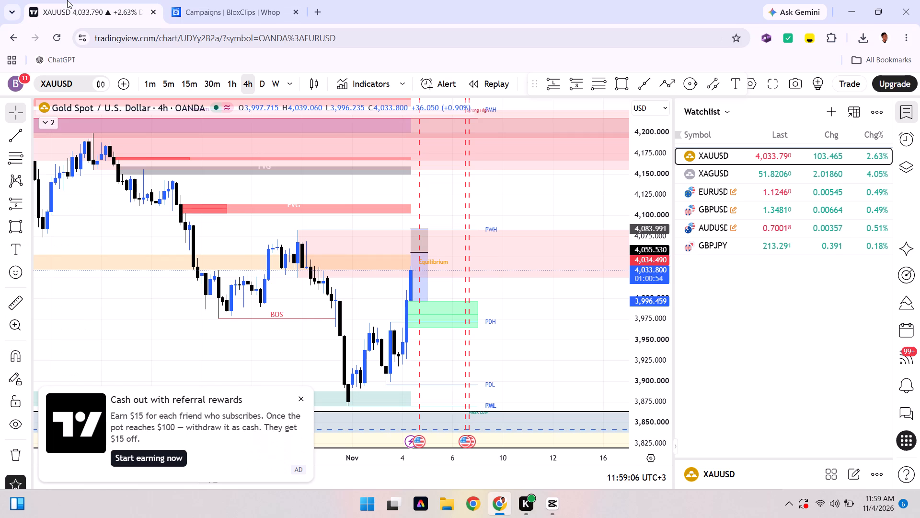
left_click(556, 496)
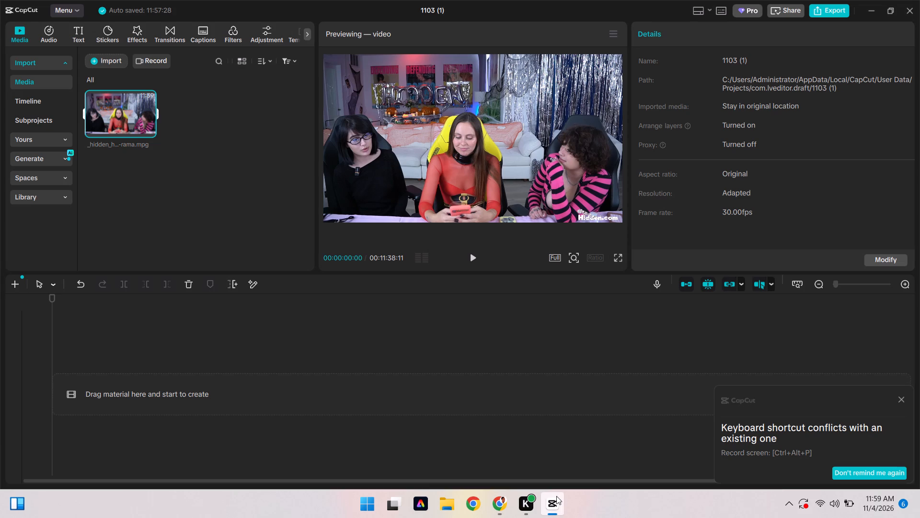
left_click(498, 501)
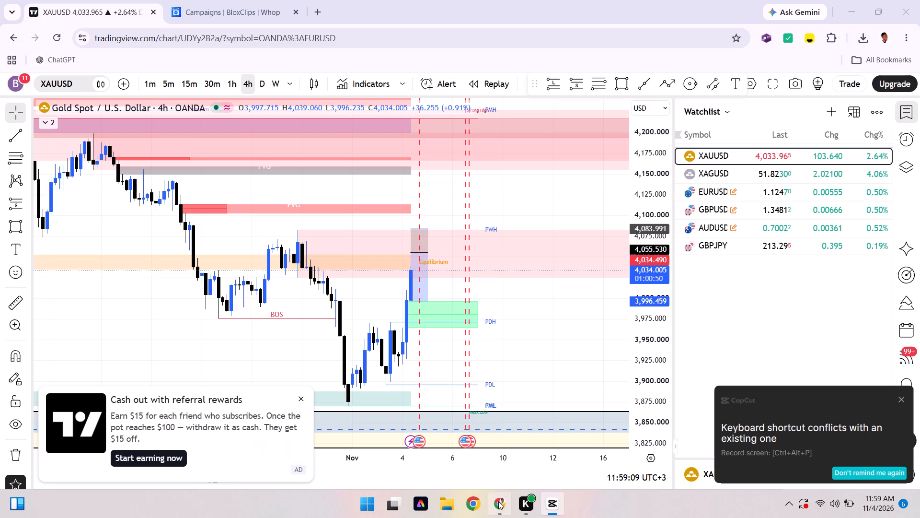
left_click(216, 0)
scroll(338, 264, "up", 1)
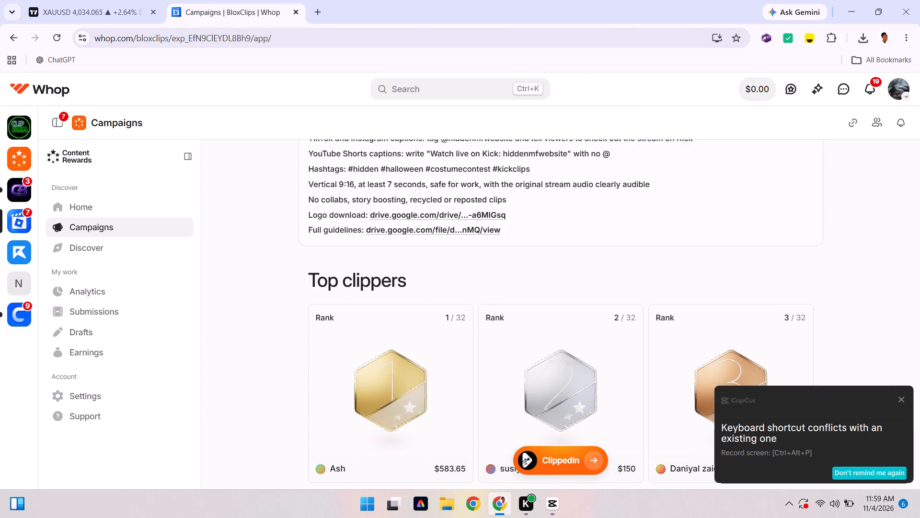
scroll(338, 264, "up", 2)
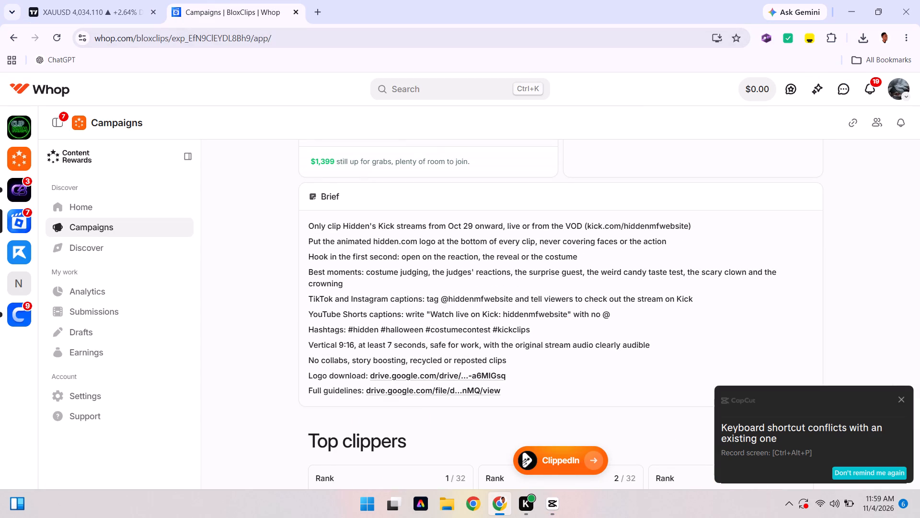
scroll(527, 305, "up", 3)
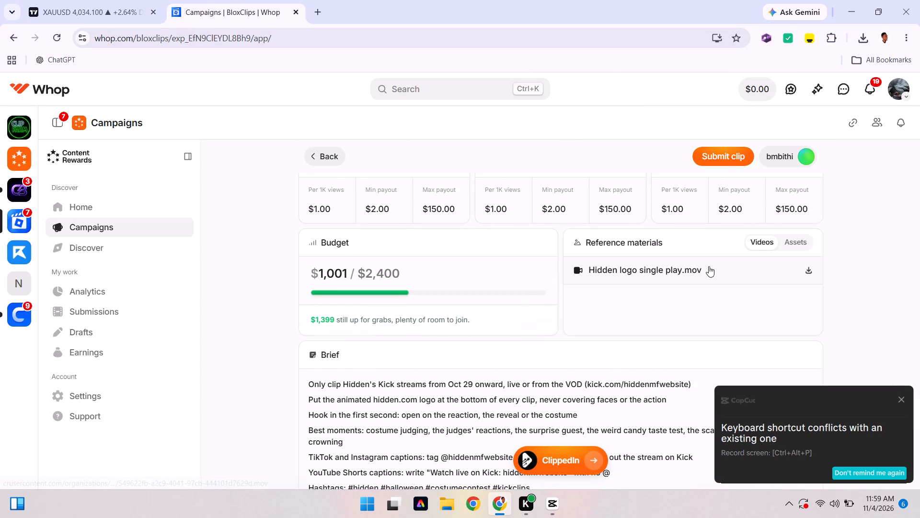
Switch to CapCut and import the Hidden logo .mov file, named starting with 549622fb, from the Downloads folder into the project media.
left_click(547, 507)
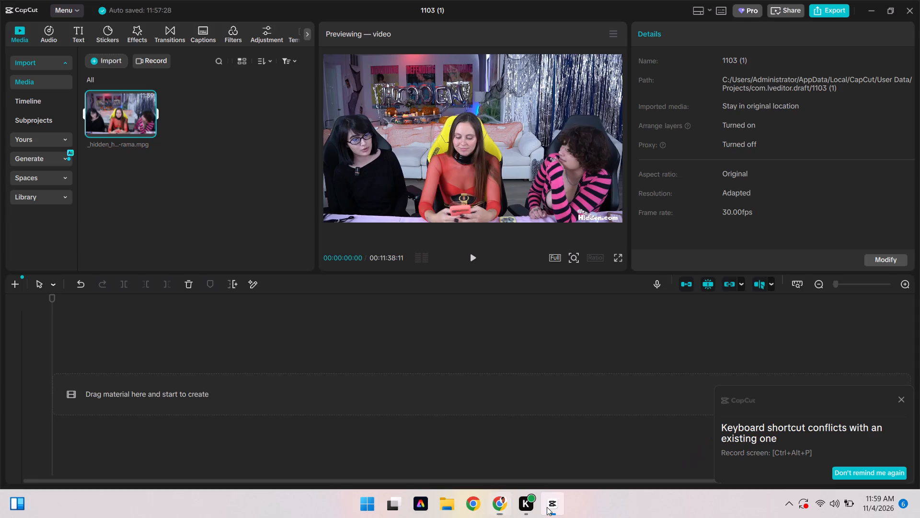
left_click(106, 65)
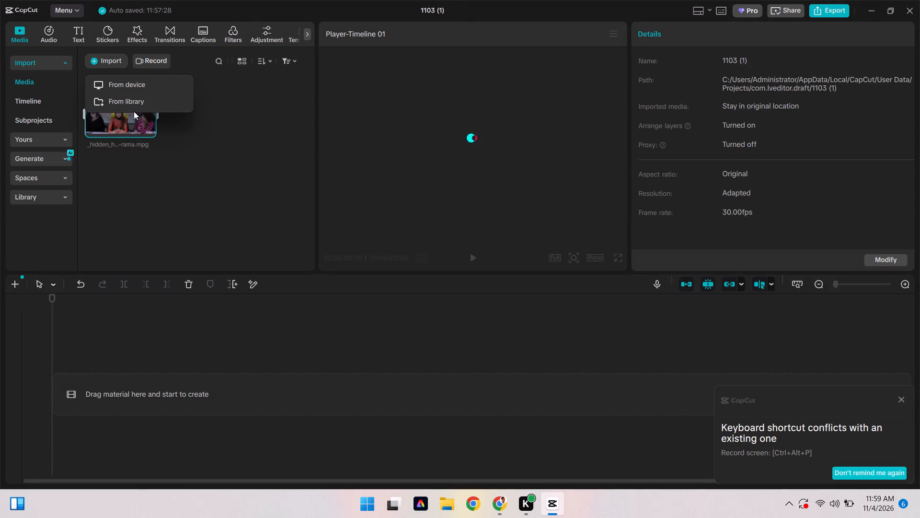
left_click(135, 80)
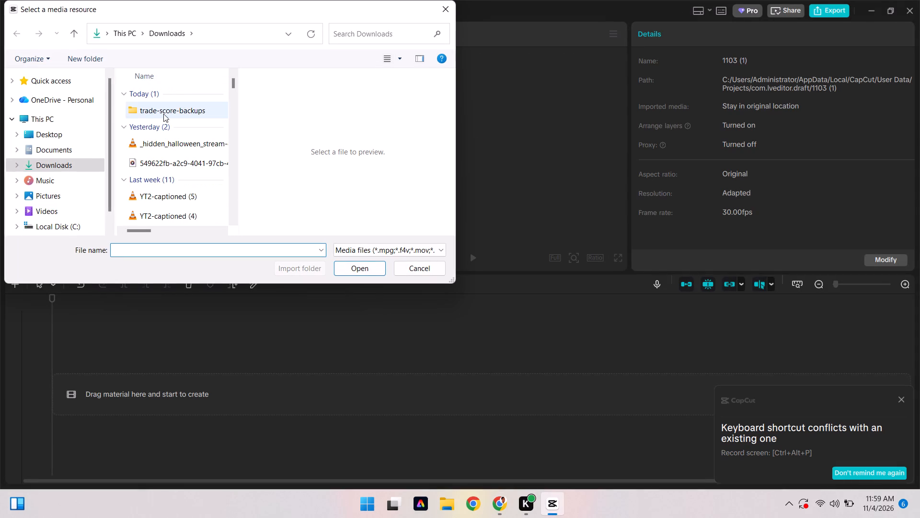
left_click(178, 158)
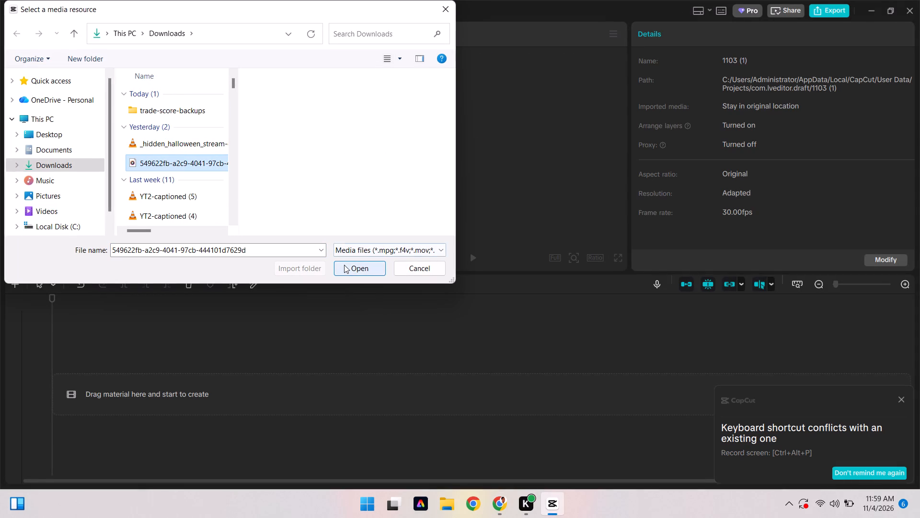
left_click(351, 268)
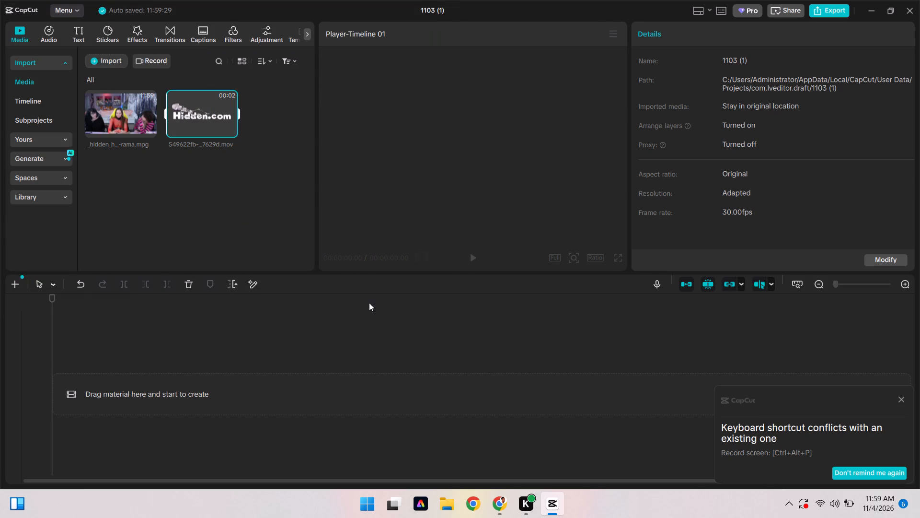
Recheck the campaign brief, then place the Halloween stream video on CapCut's main track and the logo clip above it about 17 seconds in.
left_click(509, 514)
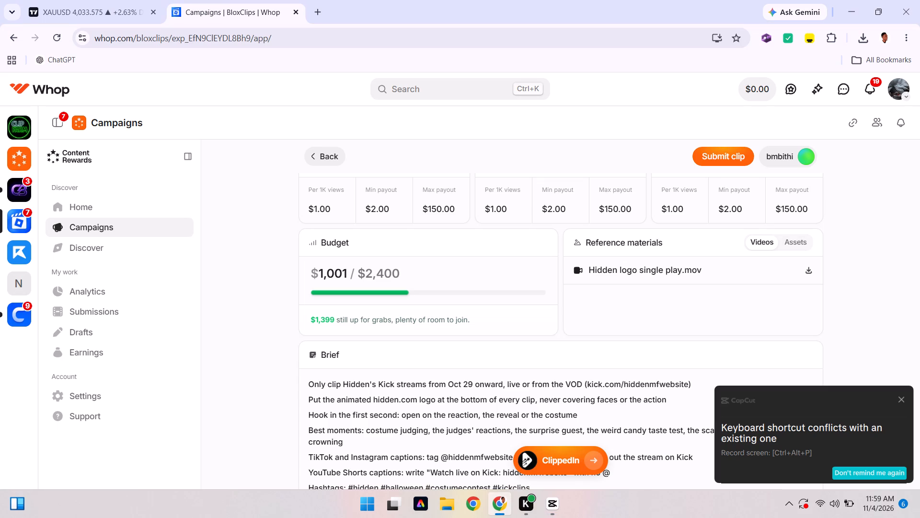
scroll(408, 398, "down", 1)
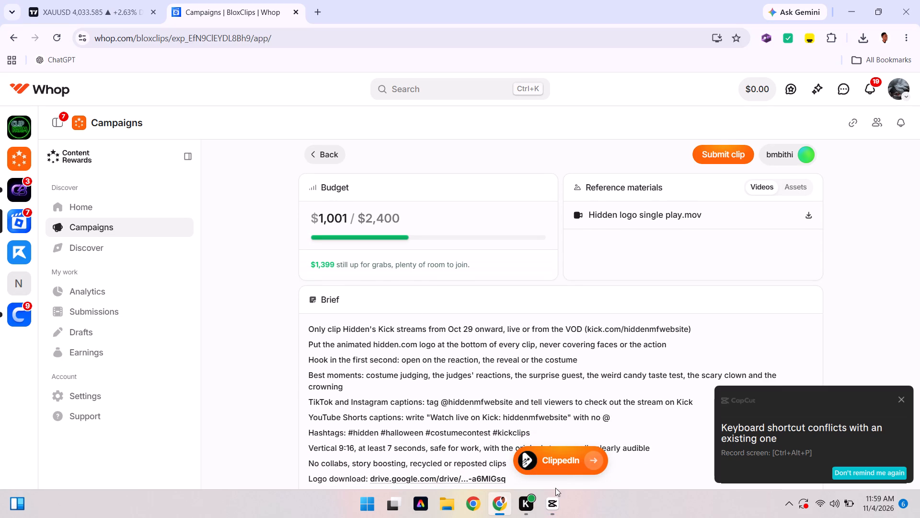
left_click(552, 506)
left_click_drag(127, 121, 113, 238)
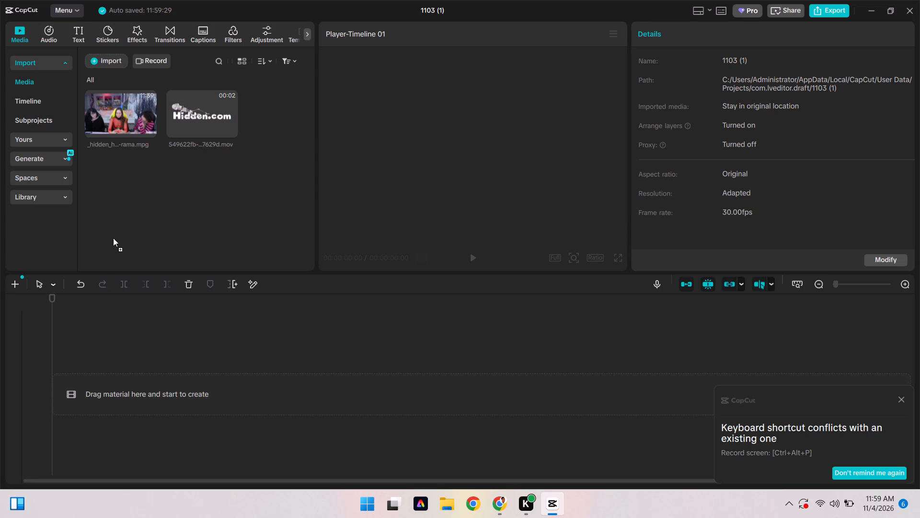
left_click_drag(113, 238, 107, 384)
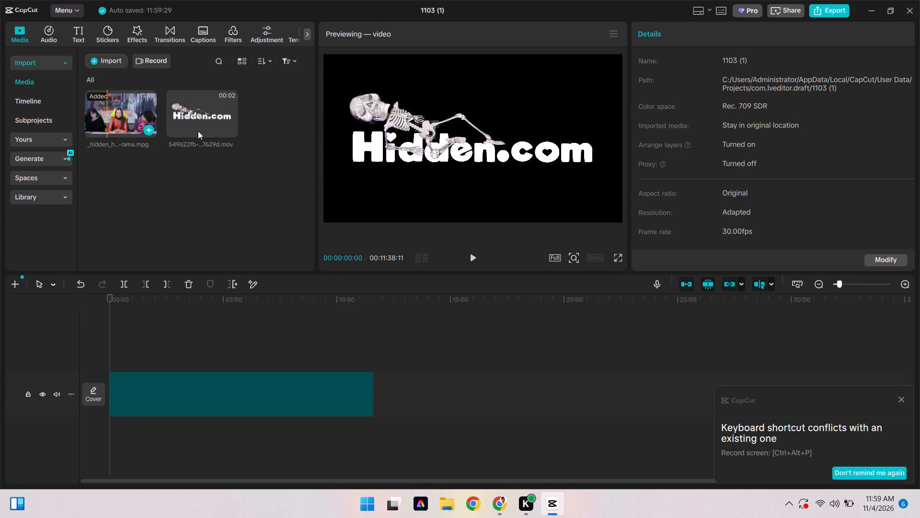
left_click_drag(207, 126, 121, 352)
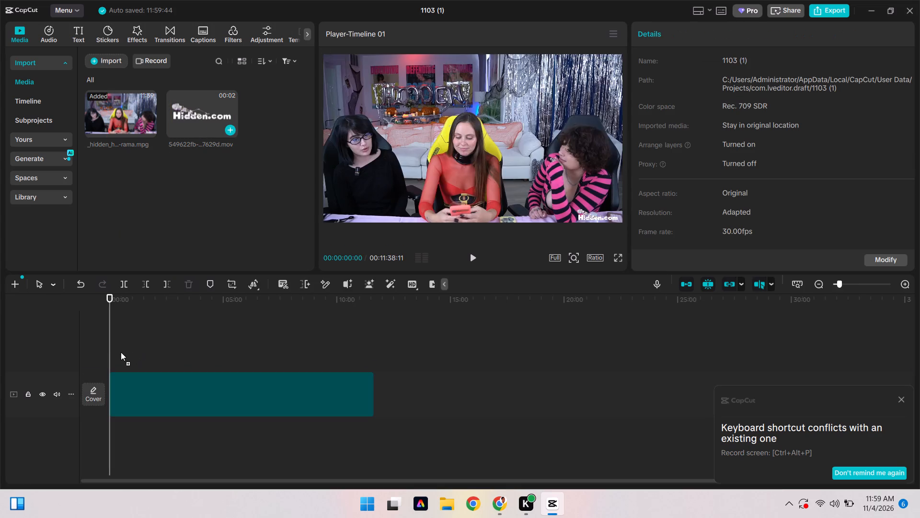
left_click_drag(121, 352, 116, 354)
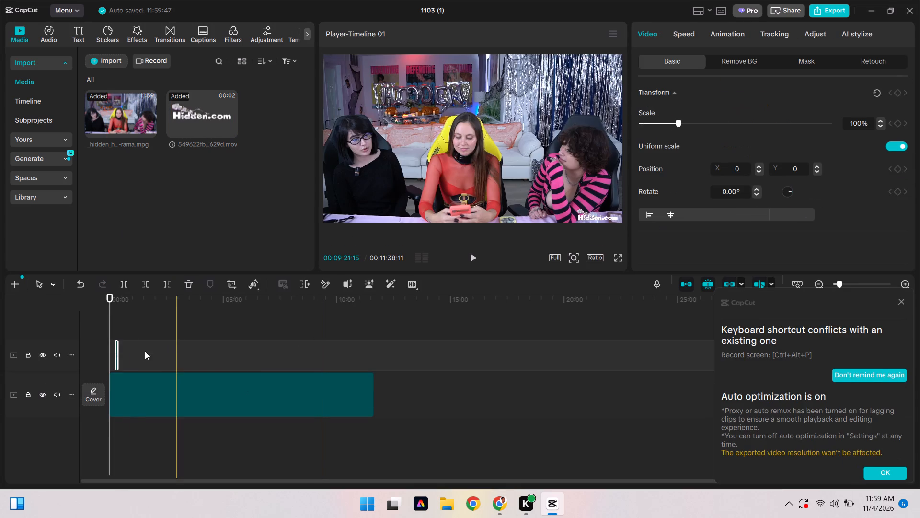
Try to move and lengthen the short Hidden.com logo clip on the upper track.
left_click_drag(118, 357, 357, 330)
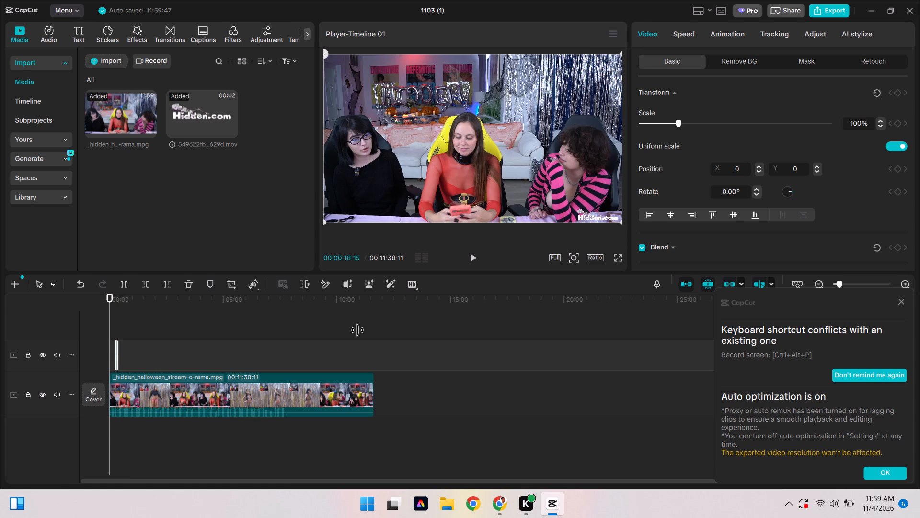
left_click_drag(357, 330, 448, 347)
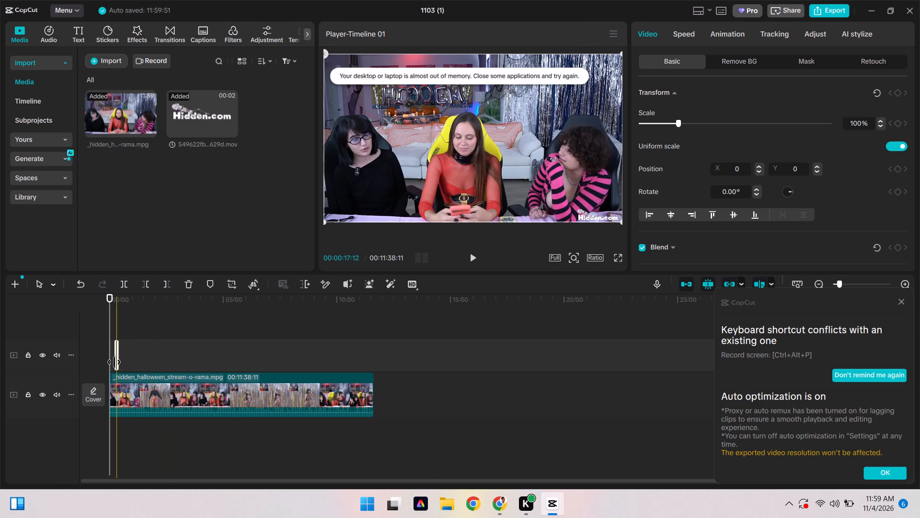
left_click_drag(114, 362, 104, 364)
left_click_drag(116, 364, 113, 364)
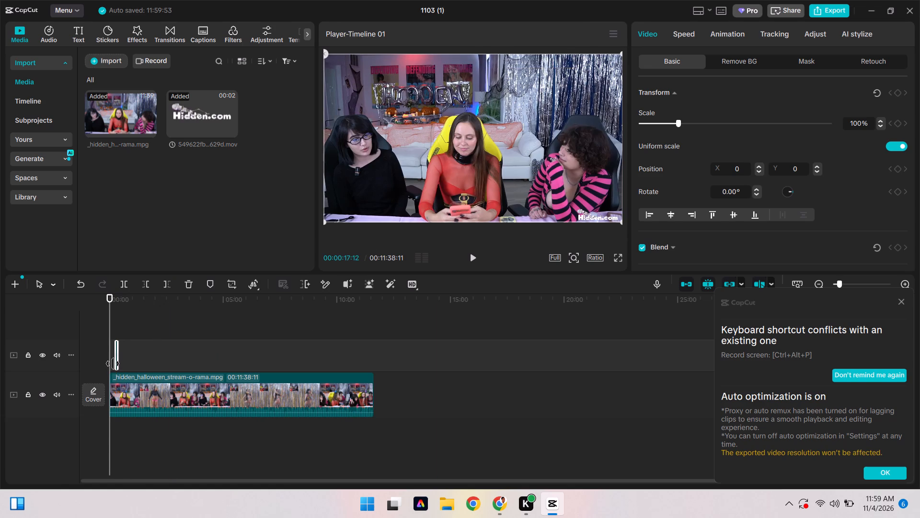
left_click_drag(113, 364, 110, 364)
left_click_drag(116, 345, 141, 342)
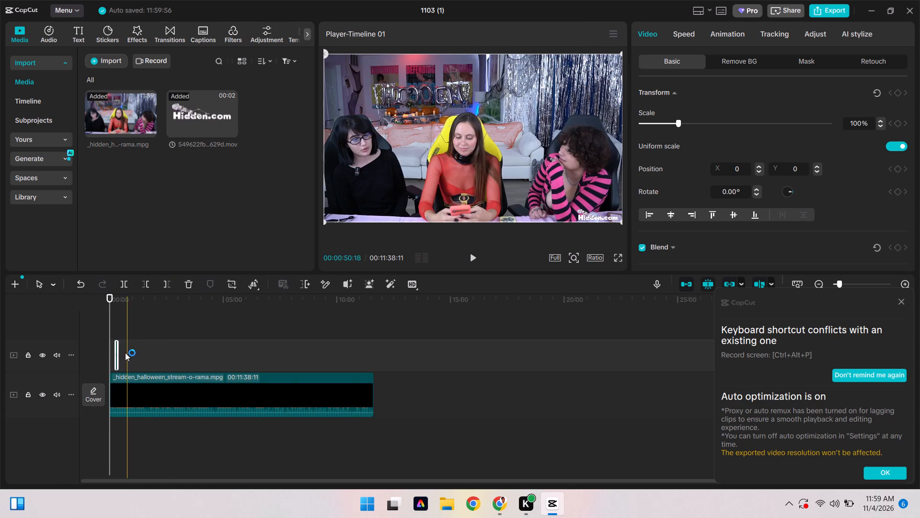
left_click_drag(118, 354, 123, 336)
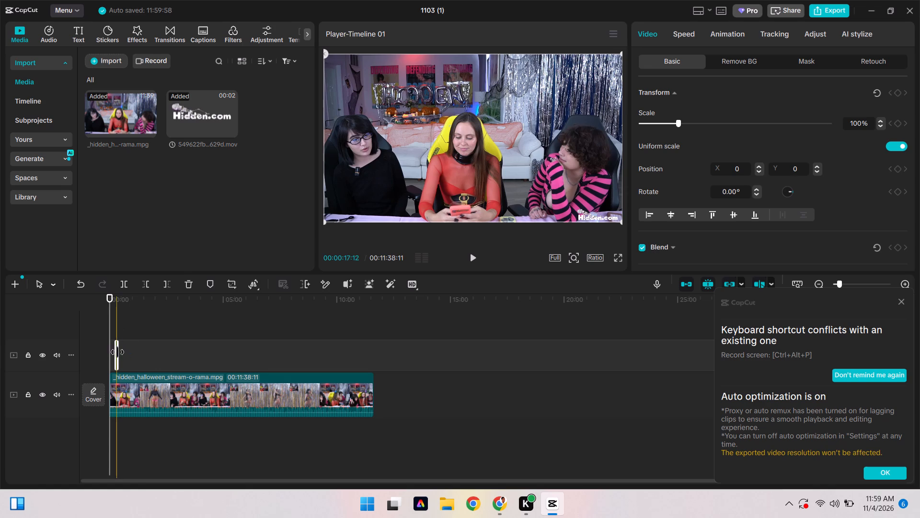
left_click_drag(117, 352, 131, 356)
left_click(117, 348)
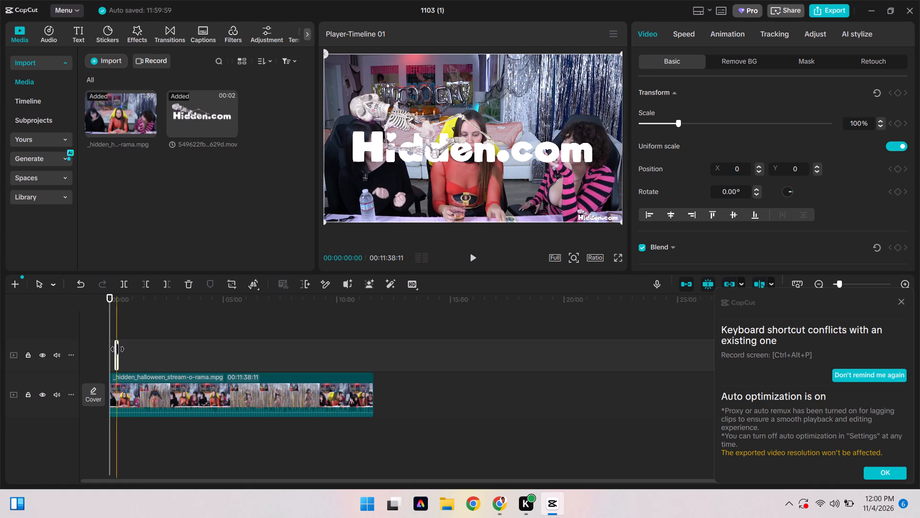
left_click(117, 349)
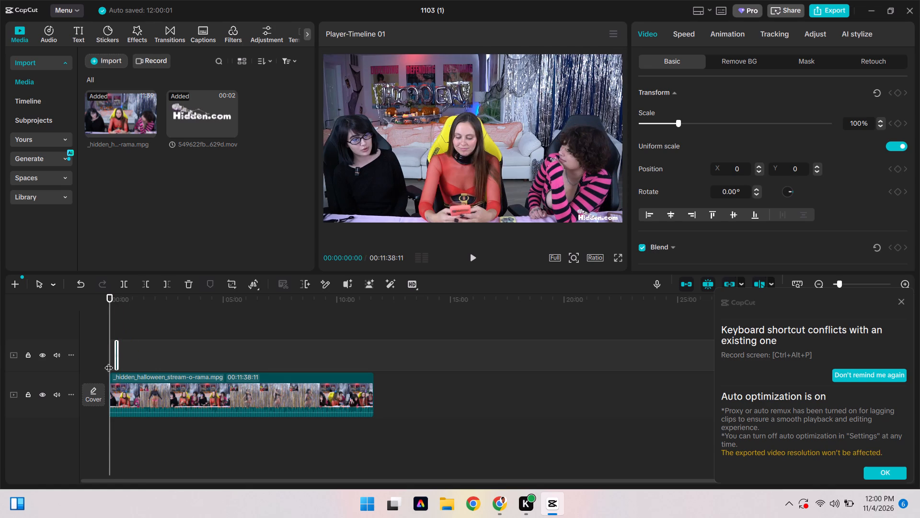
Scale the Hidden.com logo overlay to 42% and move it to the video frame's lower-right corner, at about X 1338, Y -788.
left_click_drag(107, 296, 110, 296)
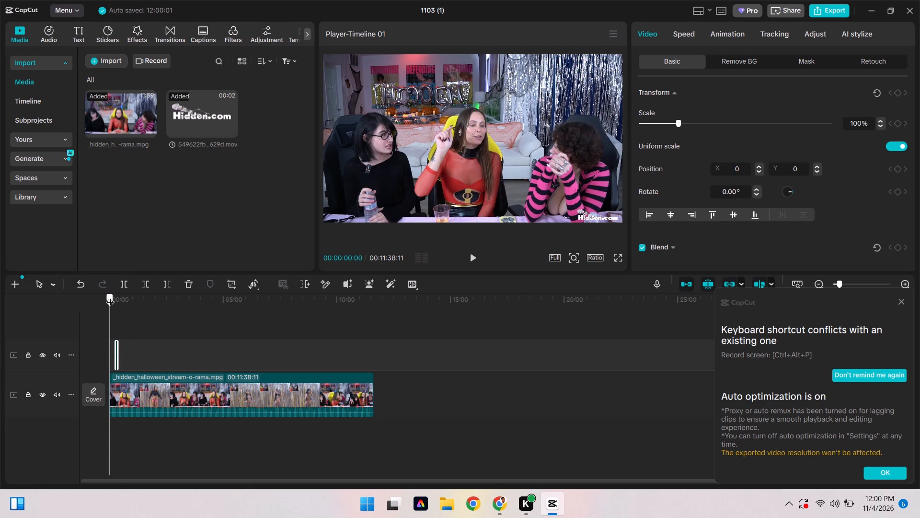
left_click_drag(110, 296, 116, 296)
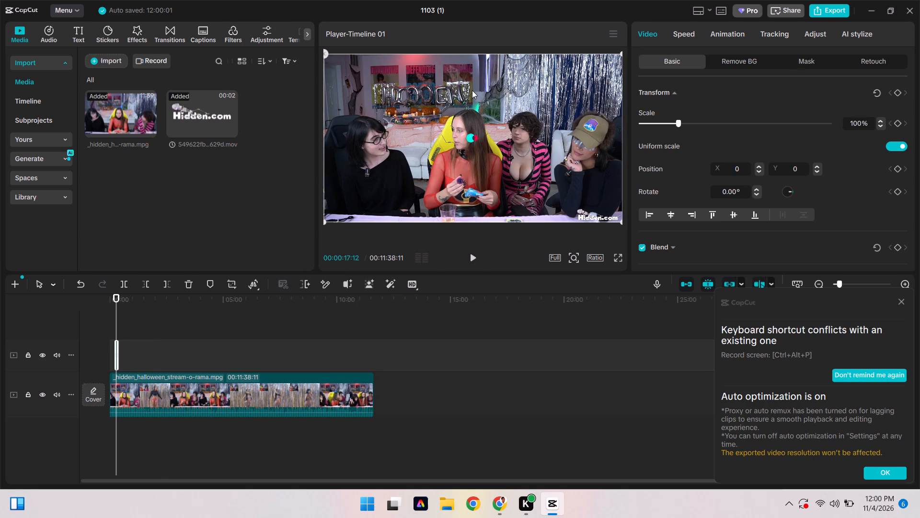
left_click(506, 159)
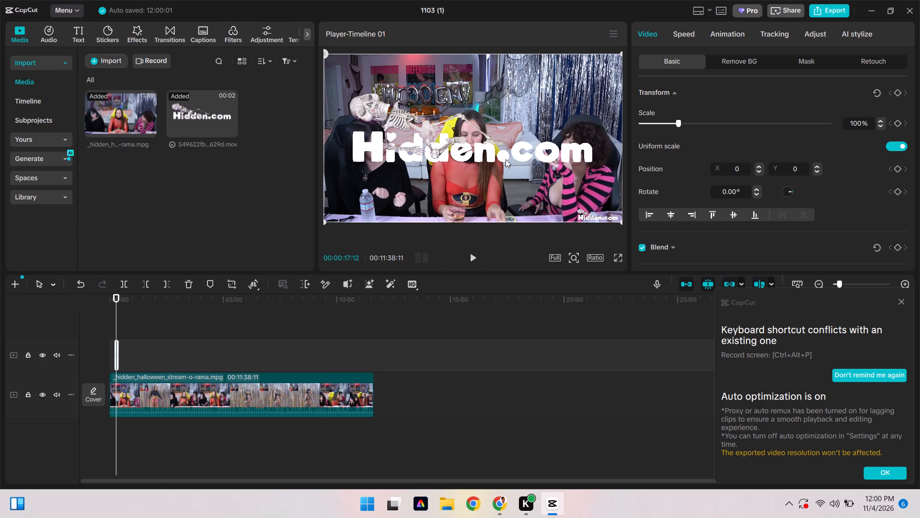
left_click(477, 150)
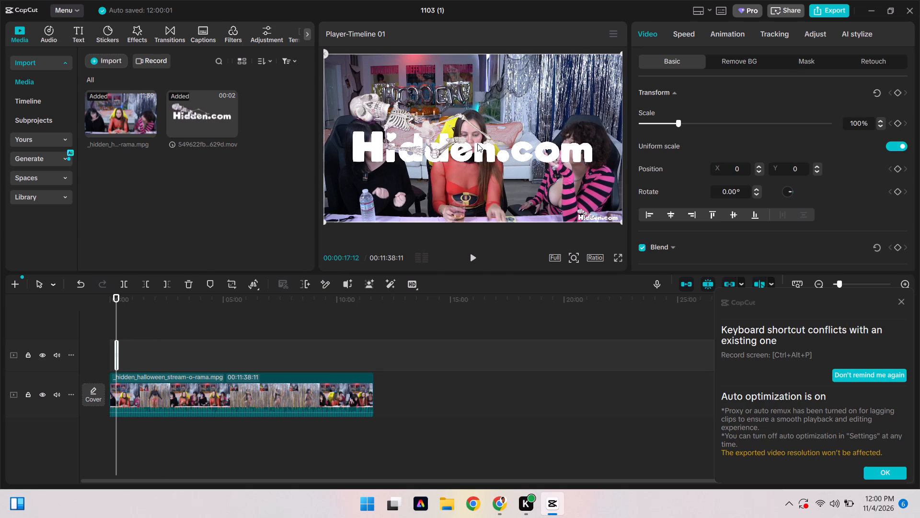
left_click(472, 142)
left_click_drag(673, 124, 656, 131)
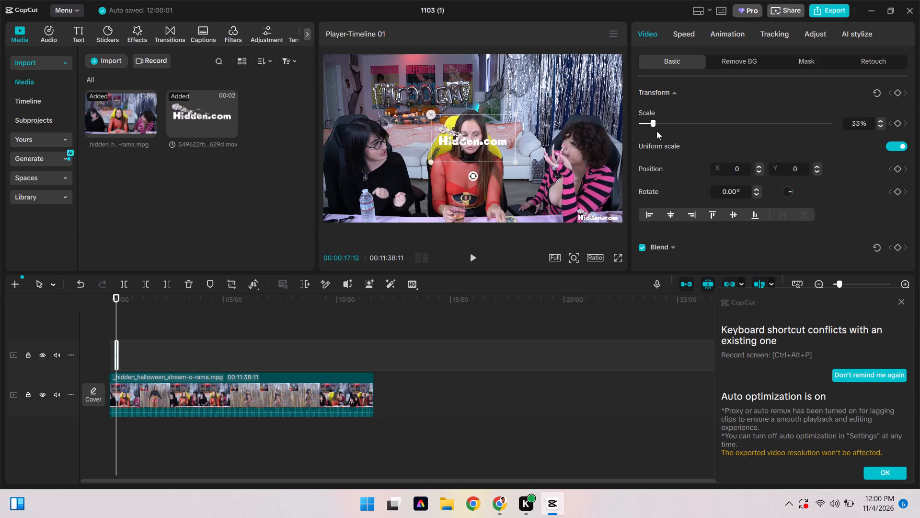
left_click_drag(656, 131, 641, 133)
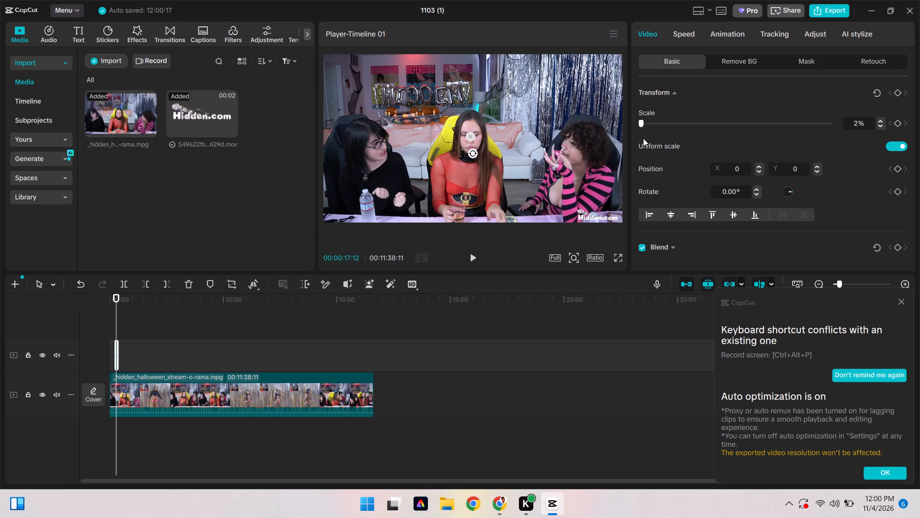
left_click_drag(639, 125, 655, 118)
left_click_drag(510, 136, 599, 176)
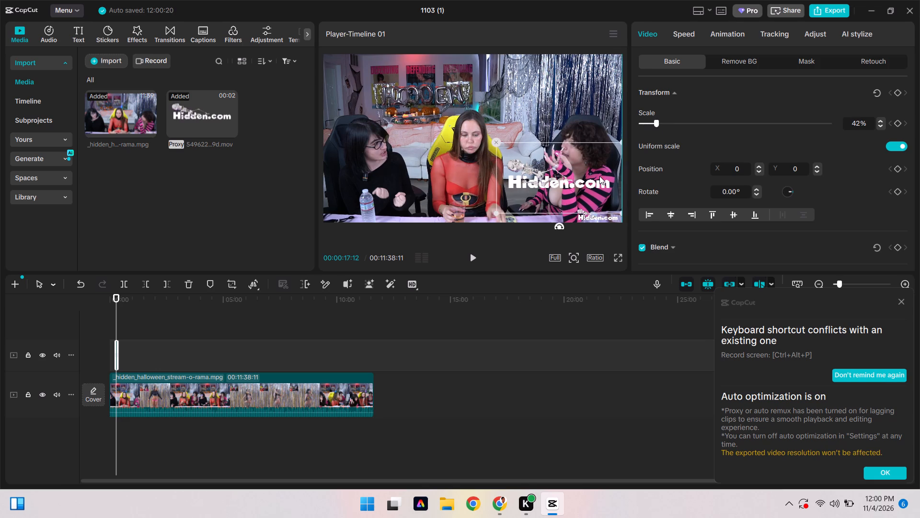
left_click_drag(599, 176, 615, 198)
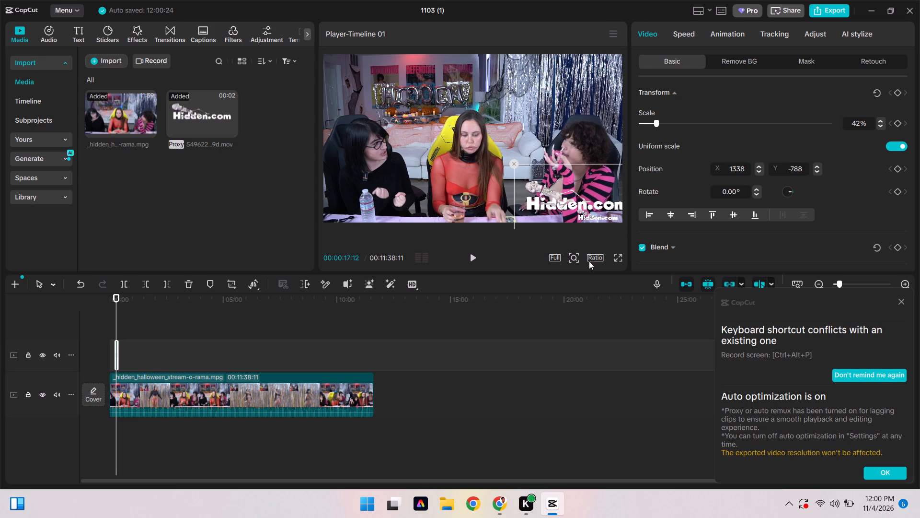
Set the project's aspect ratio to vertical 9:16.
left_click(590, 255)
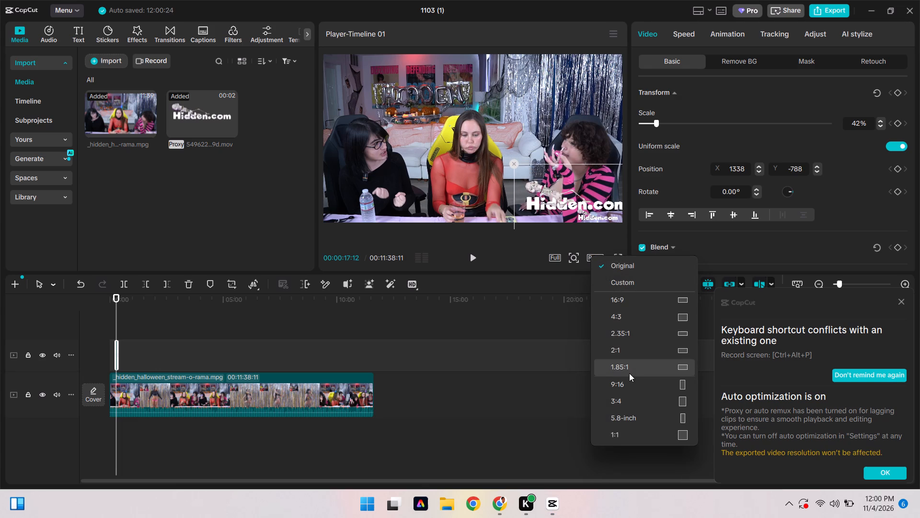
left_click(635, 380)
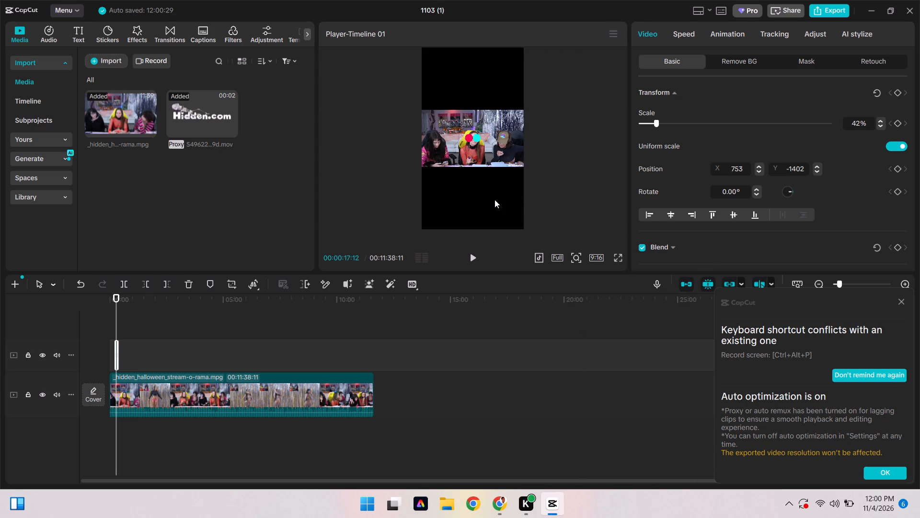
Enlarge the Halloween stream video to 317% so it fills the vertical 9:16 frame.
left_click(490, 146)
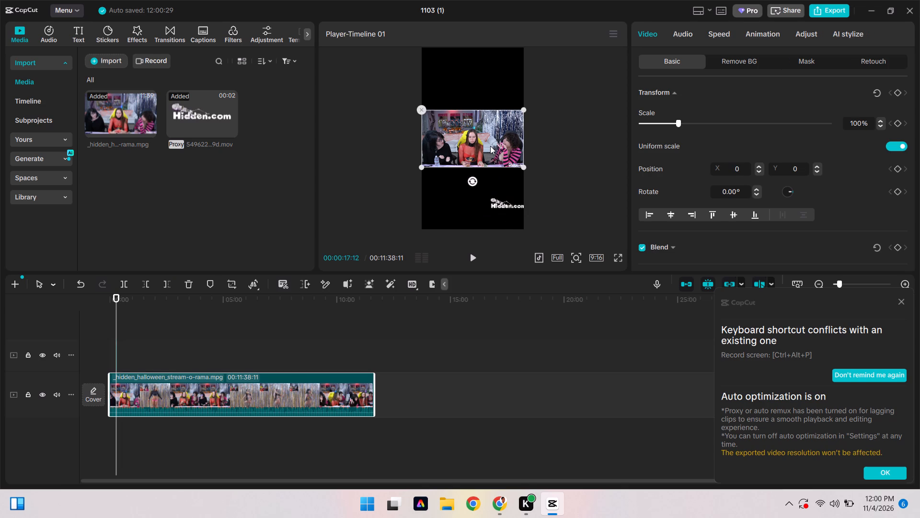
left_click_drag(522, 168, 570, 345)
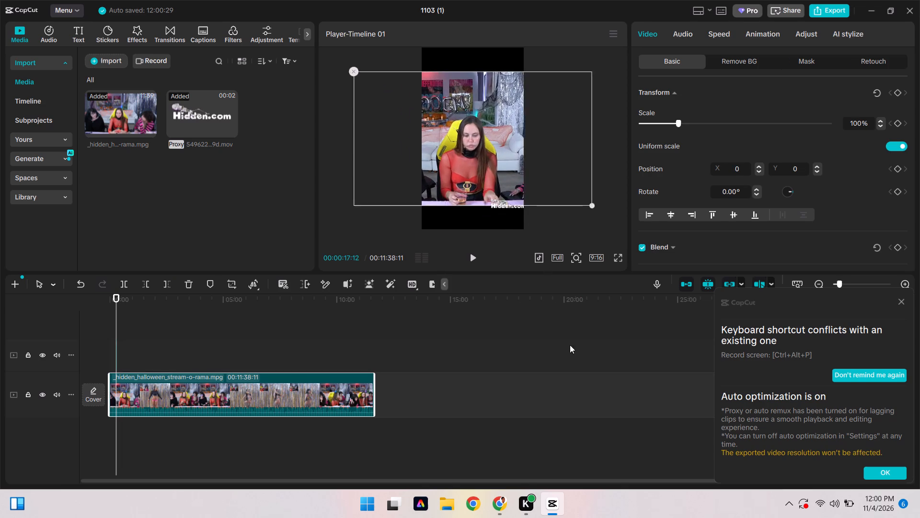
left_click_drag(570, 345, 593, 425)
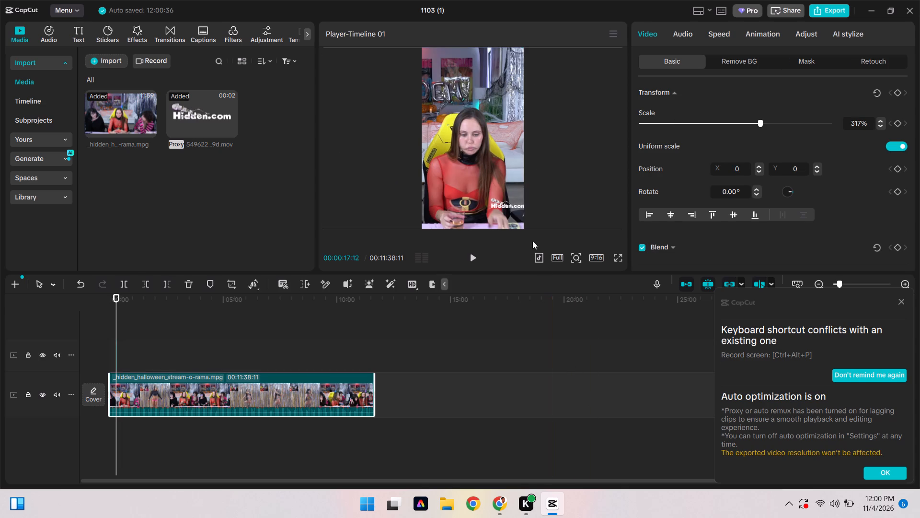
left_click_drag(507, 207, 507, 212)
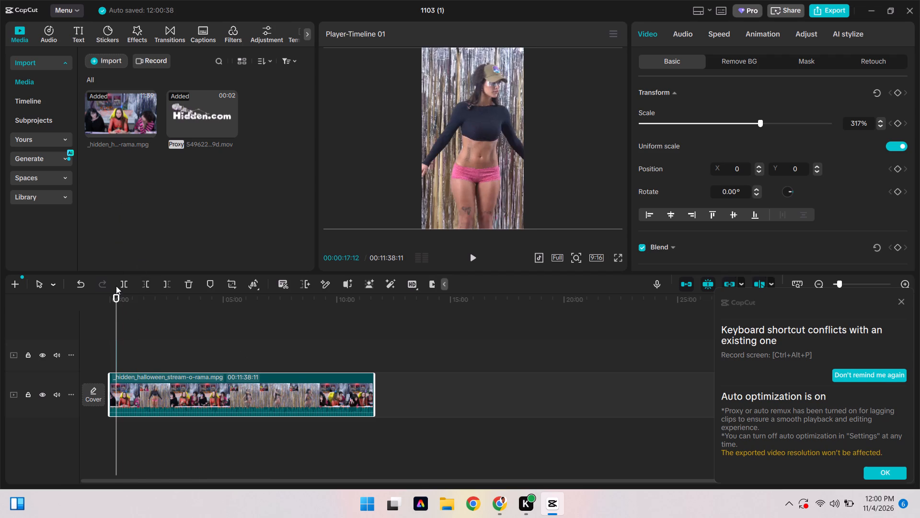
Play the stream from the start, split it at about 17 seconds, and delete the opening section.
left_click_drag(116, 299, 69, 318)
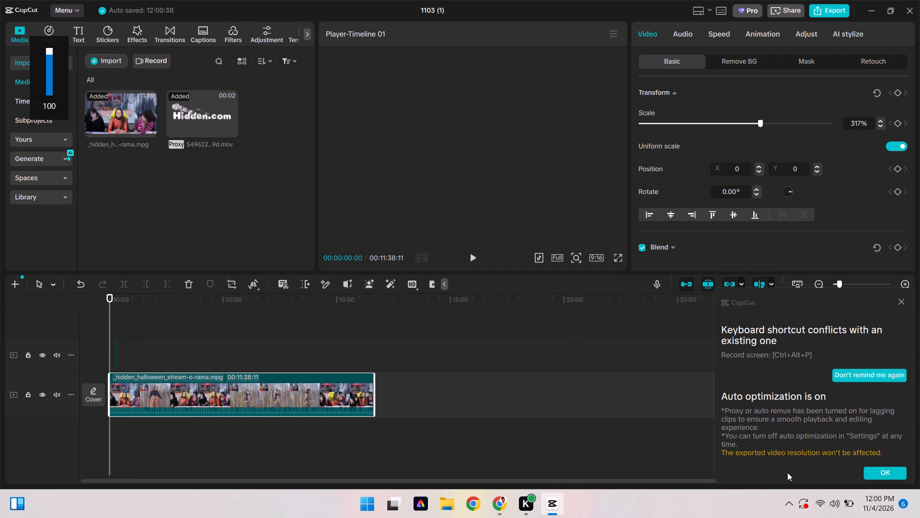
key("space")
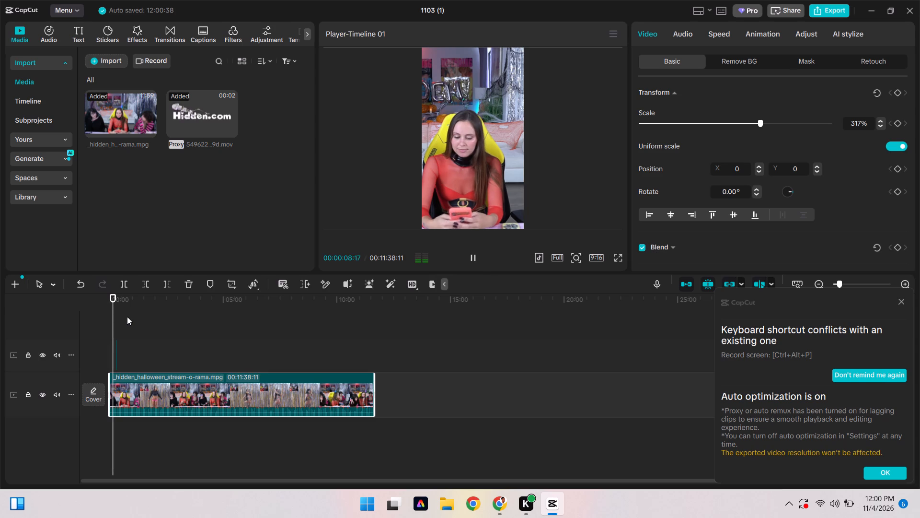
left_click(902, 300)
left_click_drag(843, 285, 849, 285)
scroll(381, 348, "right", 3)
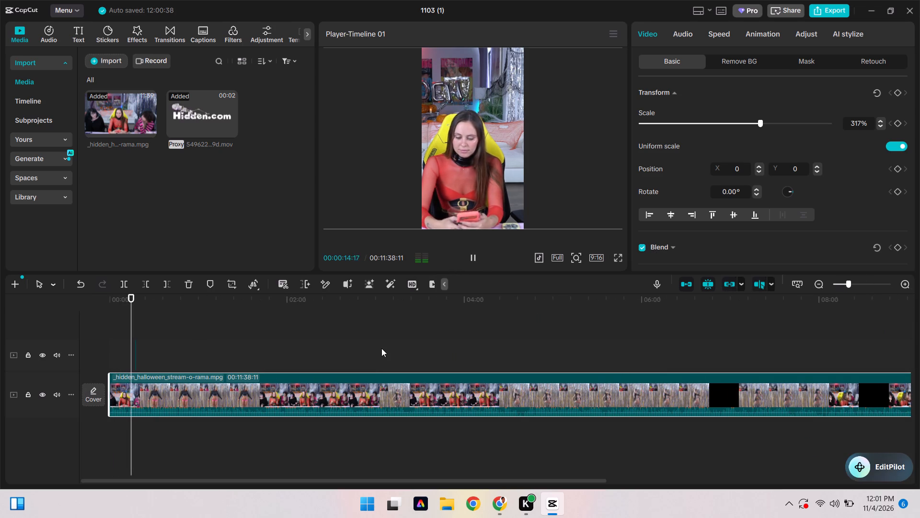
key("space")
key("space")
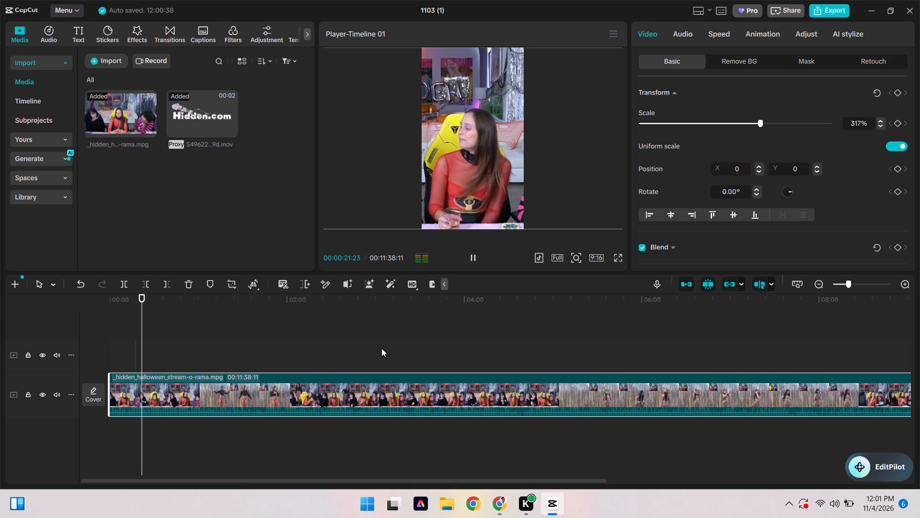
key("space")
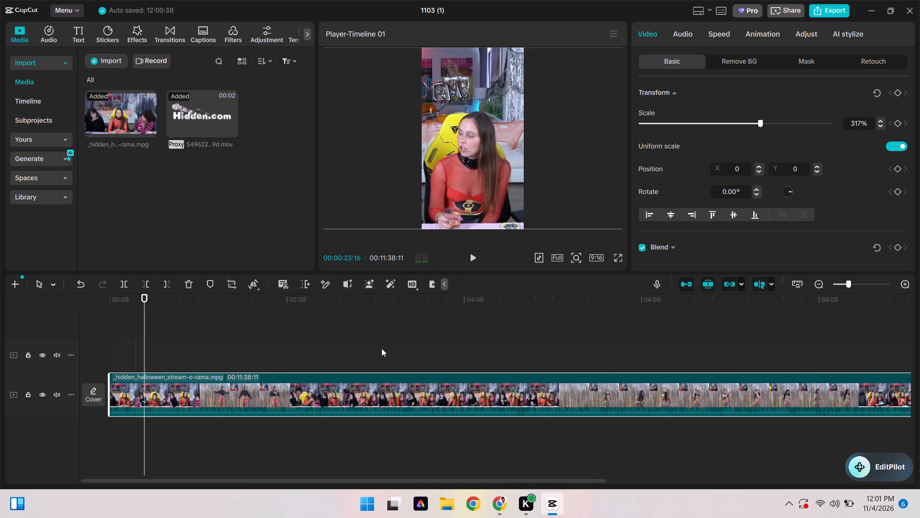
left_click(143, 301)
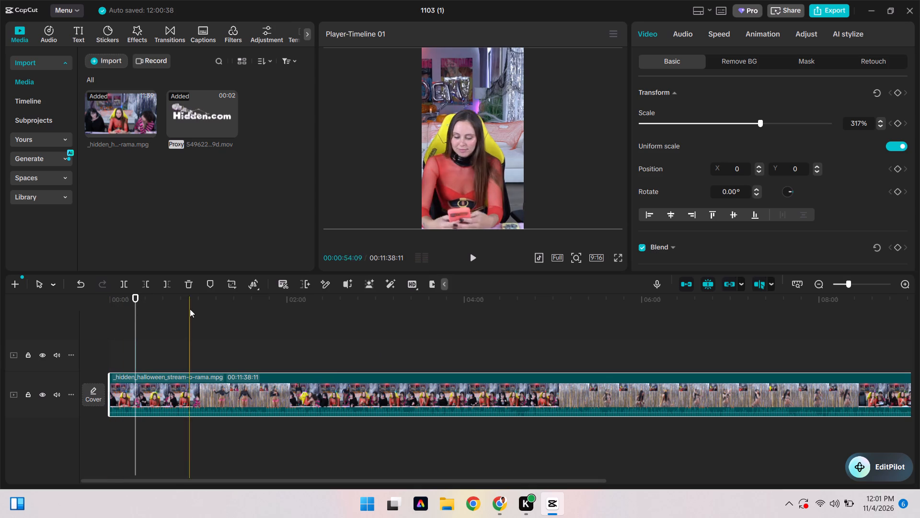
left_click(123, 284)
left_click(125, 400)
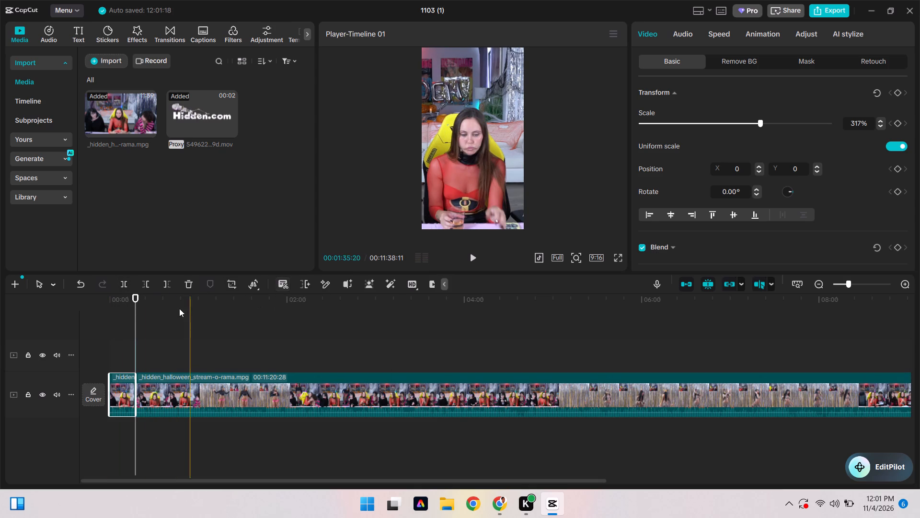
left_click(188, 282)
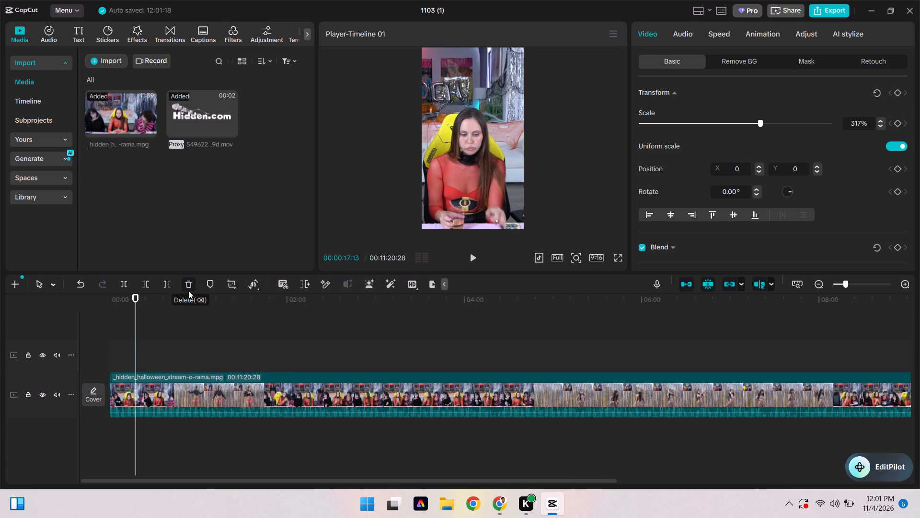
Move the Hidden.com logo clip on the upper track to the start of the timeline.
left_click_drag(134, 307, 86, 322)
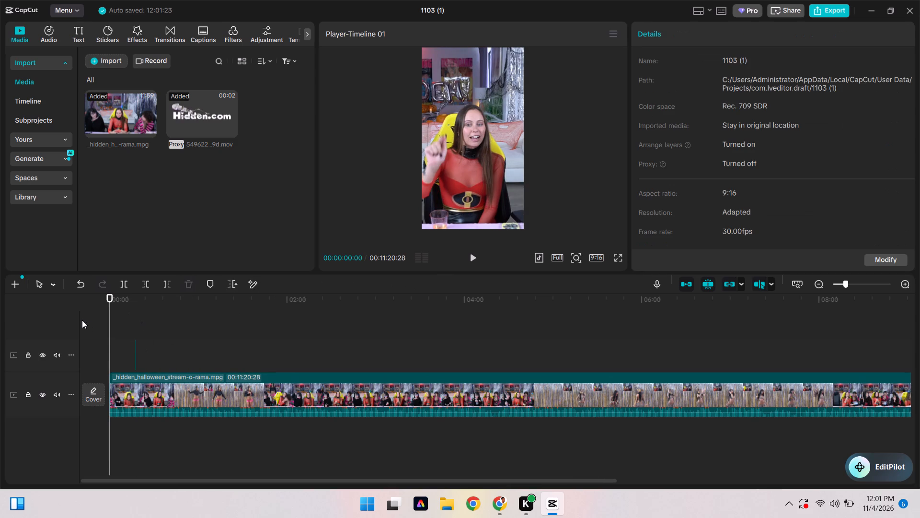
left_click(134, 352)
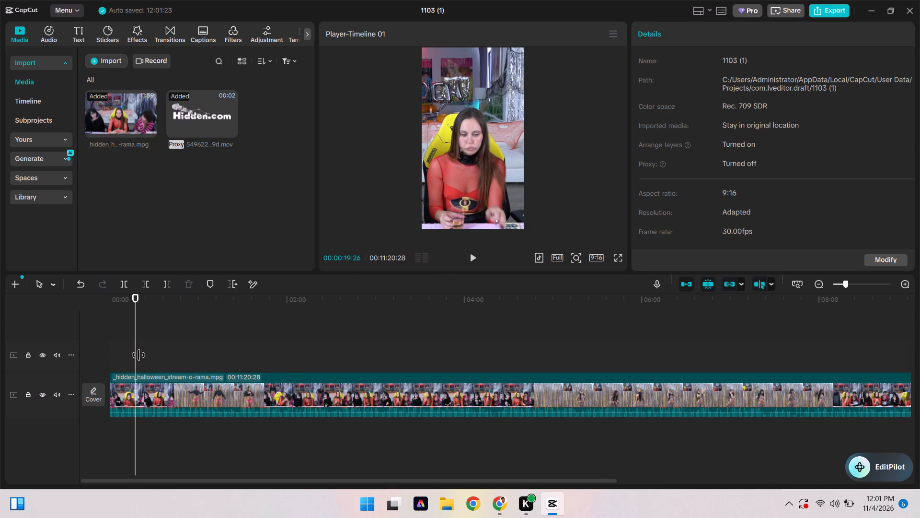
left_click_drag(136, 355, 40, 353)
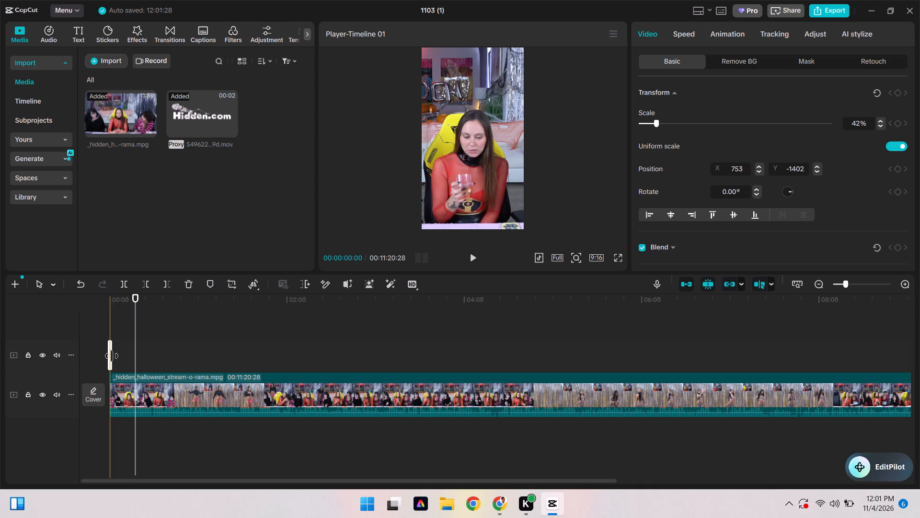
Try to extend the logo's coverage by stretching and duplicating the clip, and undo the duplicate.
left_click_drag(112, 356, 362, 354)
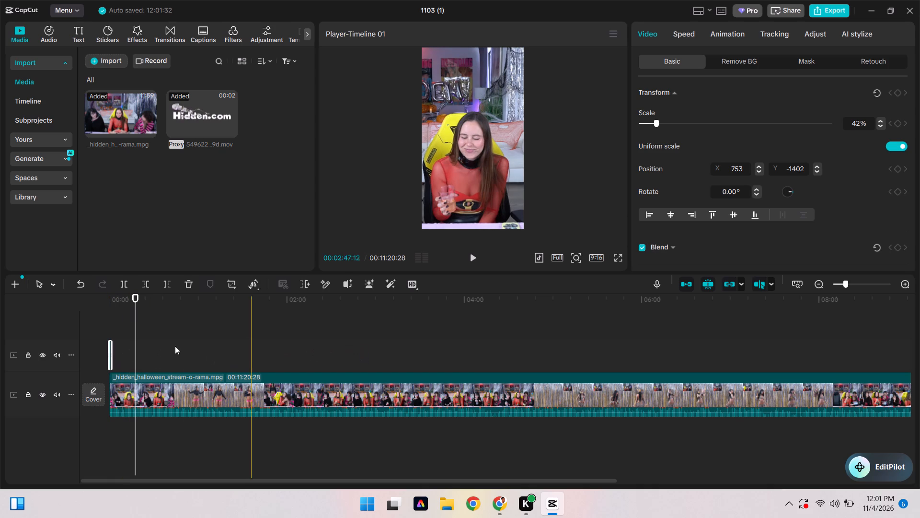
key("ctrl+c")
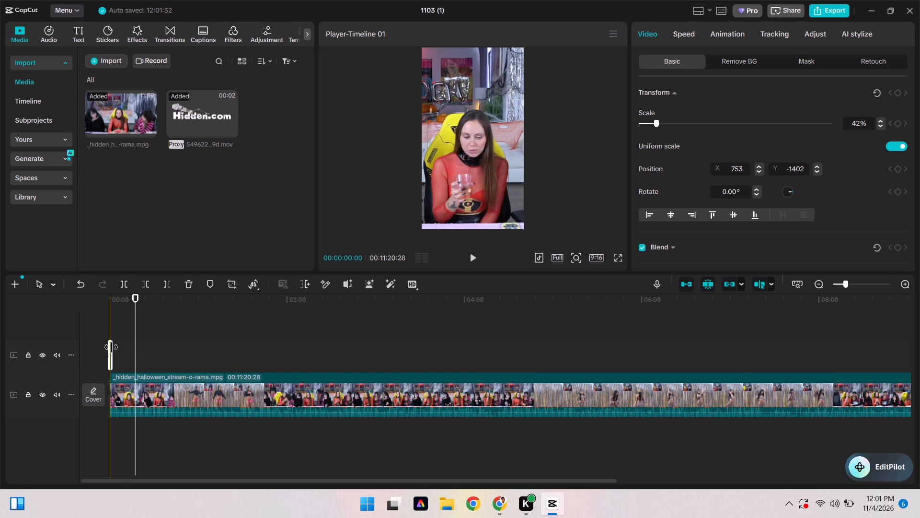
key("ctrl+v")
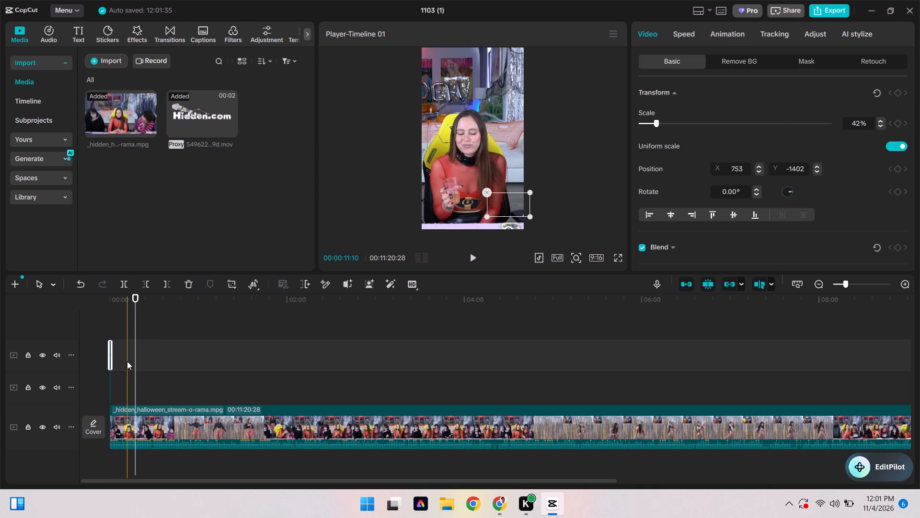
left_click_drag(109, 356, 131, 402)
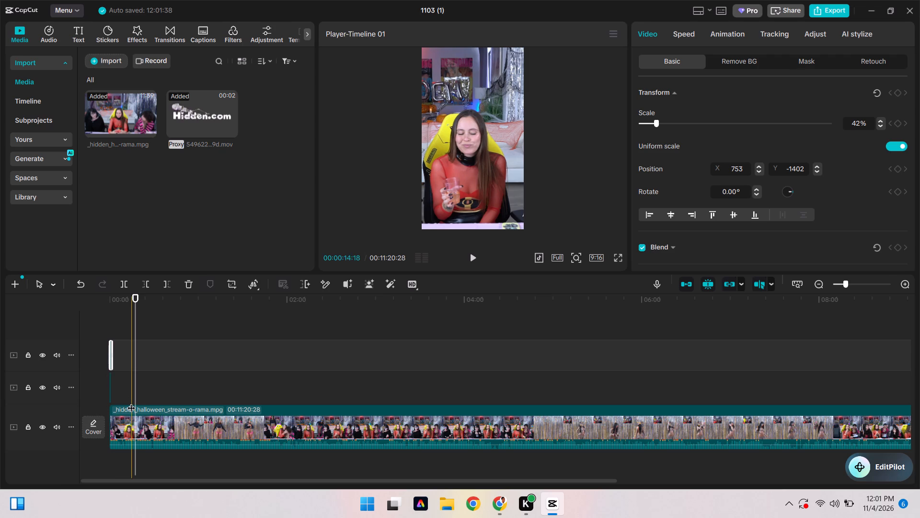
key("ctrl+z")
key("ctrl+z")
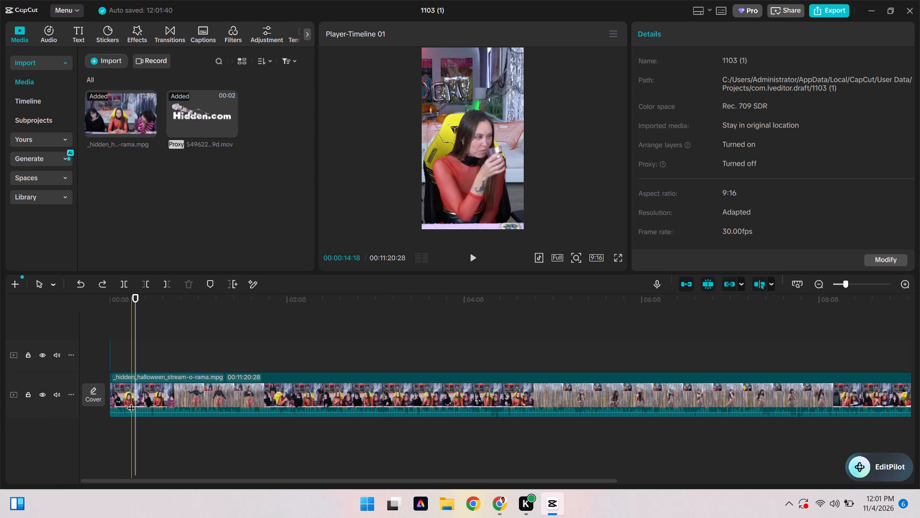
Play the opening seconds of the stream from the start of the timeline to review them.
left_click(126, 380)
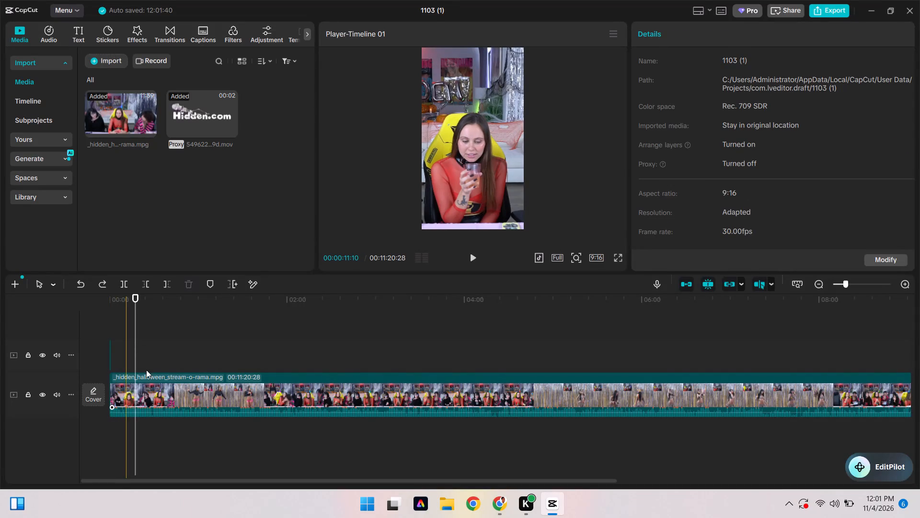
scroll(157, 355, "right", 1)
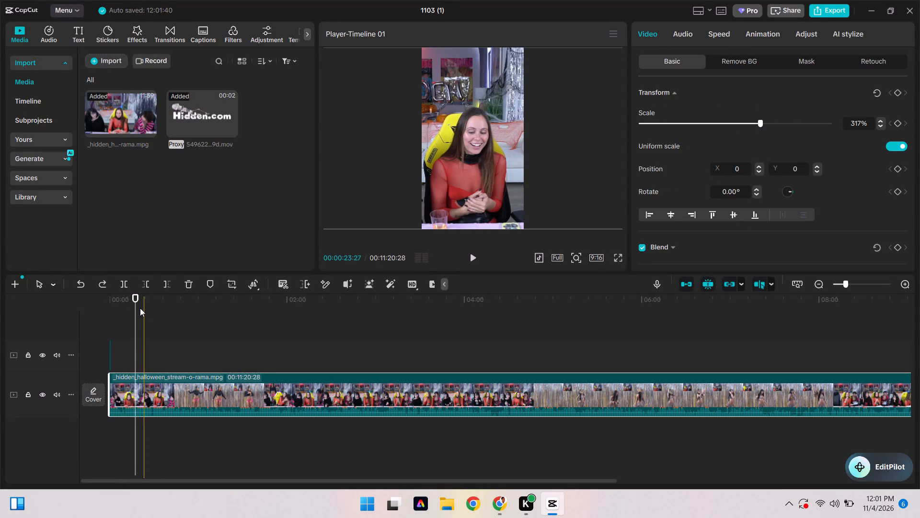
left_click_drag(136, 300, 74, 319)
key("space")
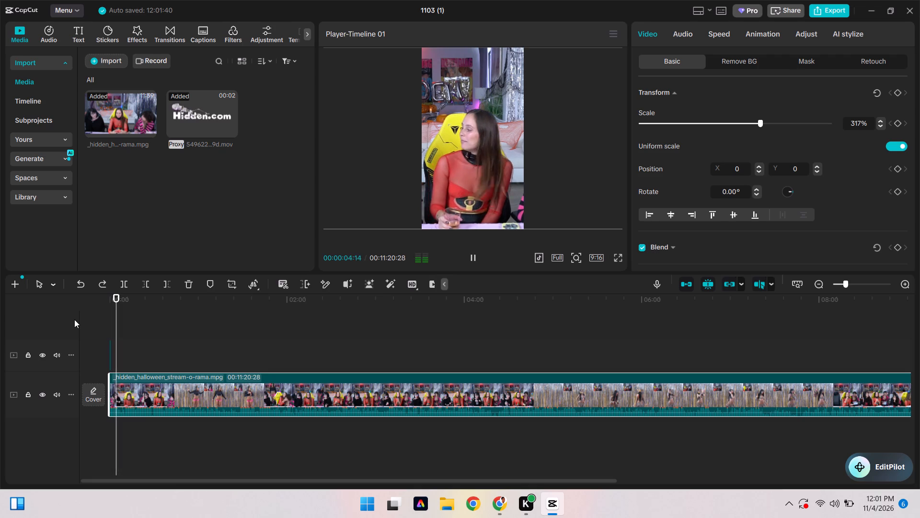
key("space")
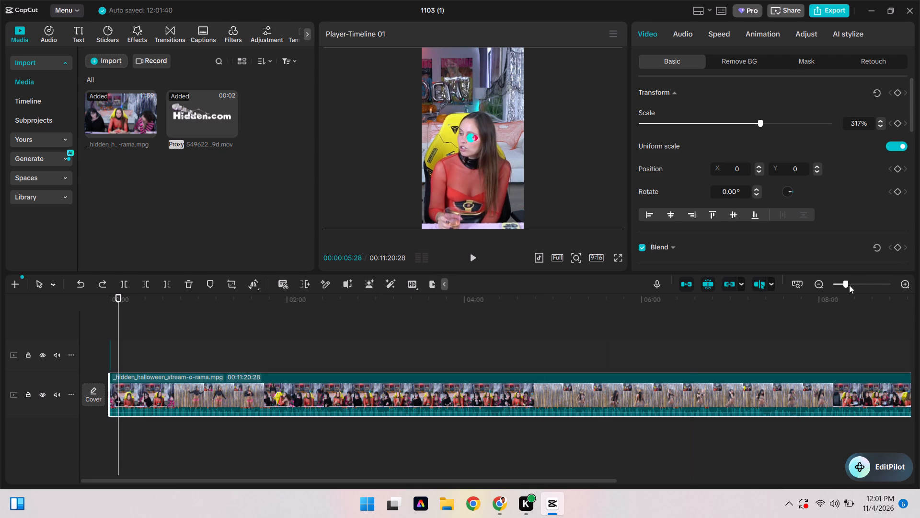
left_click_drag(849, 285, 862, 287)
Raise the computer's display brightness to its maximum in the system quick settings.
left_click(847, 507)
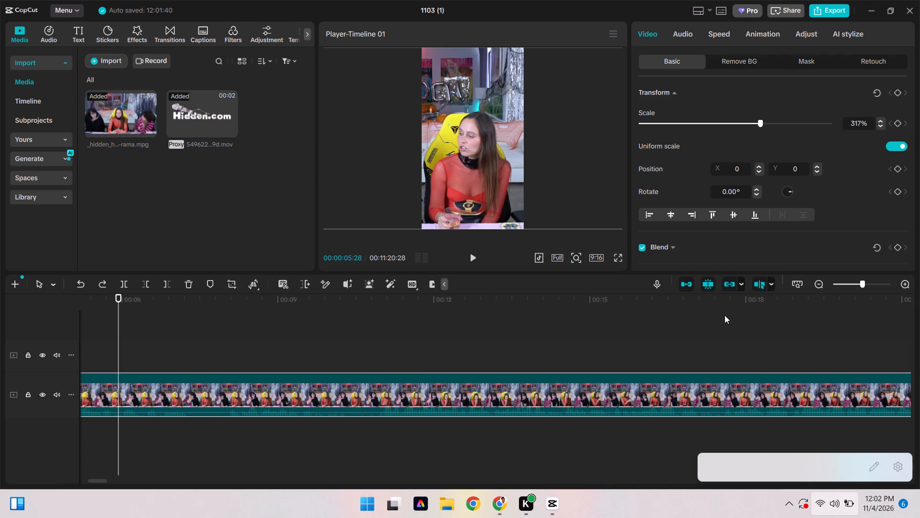
left_click_drag(832, 393, 876, 387)
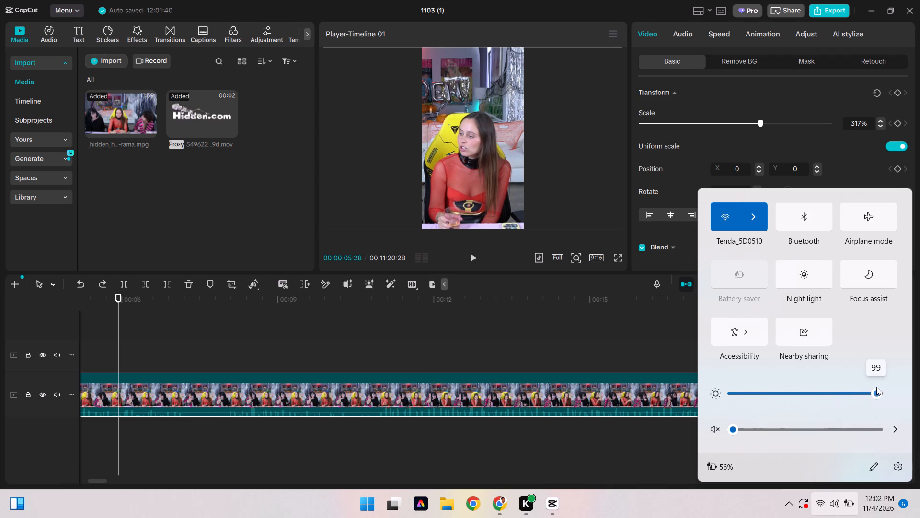
left_click_drag(876, 387, 919, 400)
left_click(179, 327)
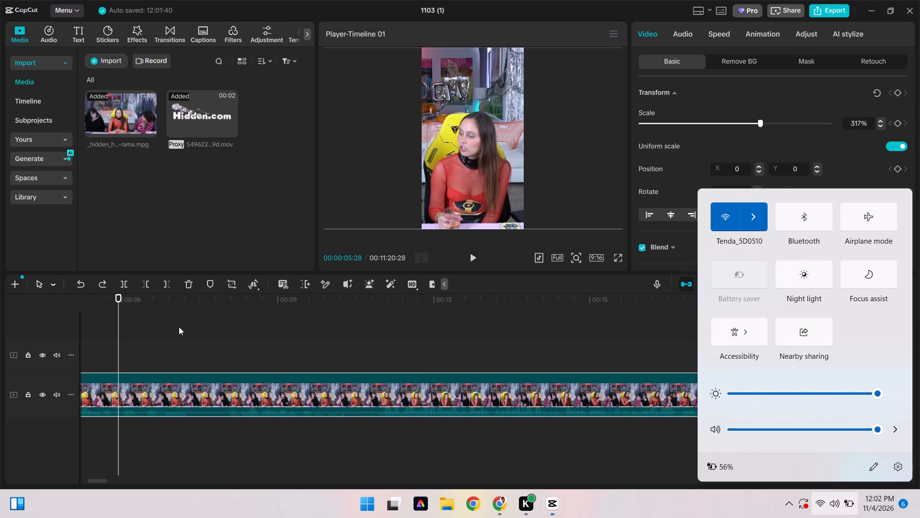
Extend the end of the Hidden.com logo clip on the upper track to about 00:00:01:03.
scroll(179, 327, "right", 6)
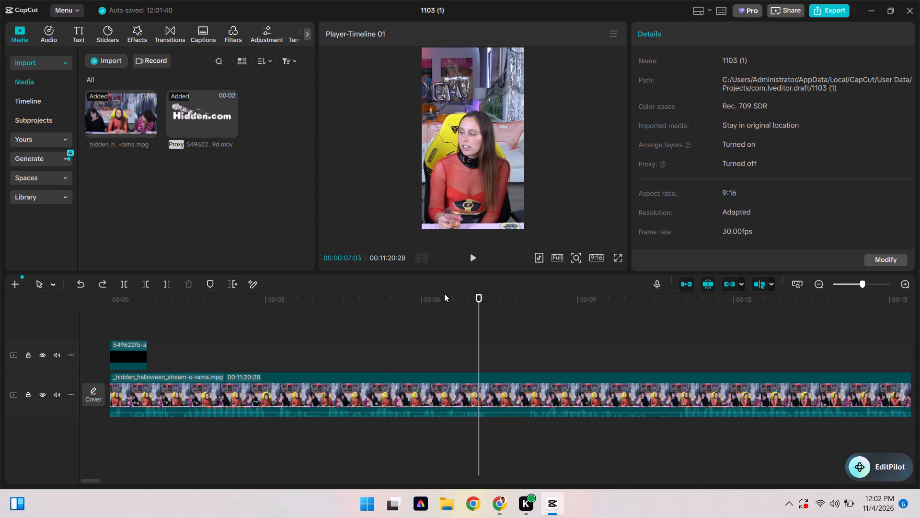
left_click_drag(478, 300, 94, 332)
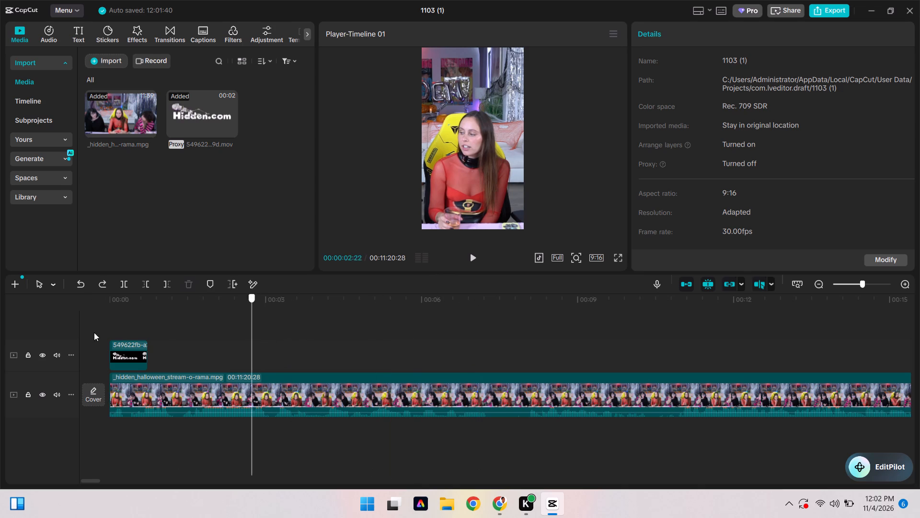
left_click_drag(94, 332, 58, 330)
left_click(146, 338)
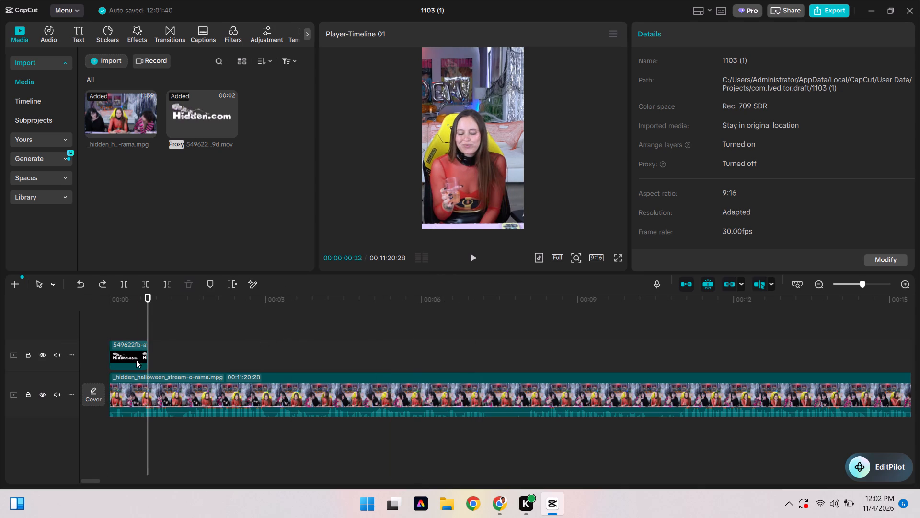
left_click(134, 360)
left_click_drag(147, 356, 197, 357)
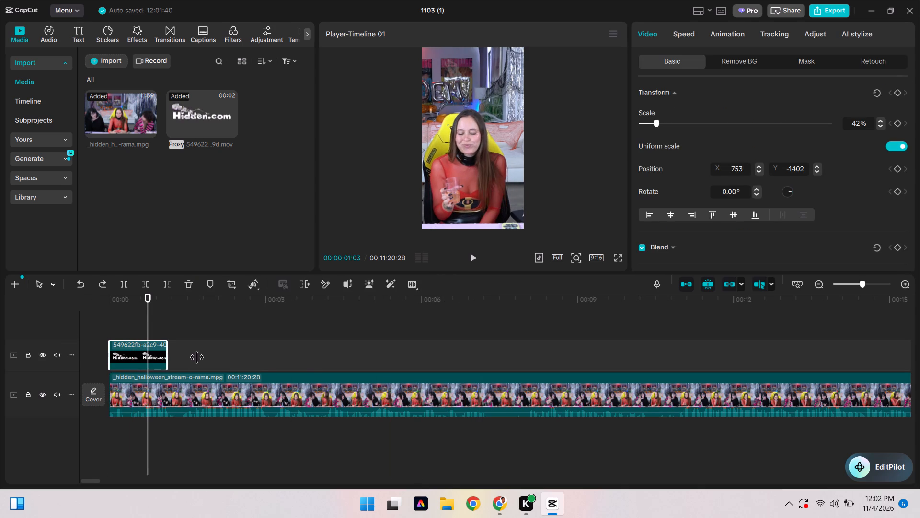
left_click_drag(197, 357, 527, 363)
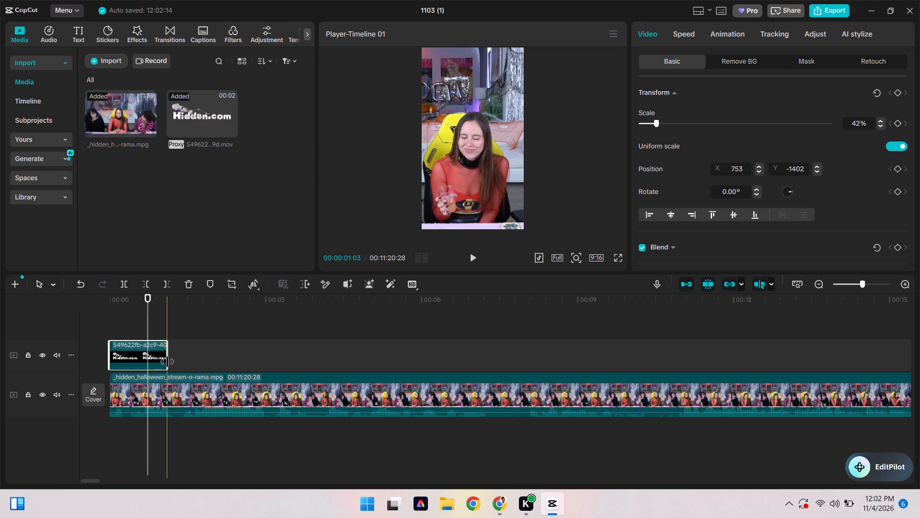
left_click_drag(167, 358, 201, 356)
Copy the extended logo clip and place the duplicate directly after it on the upper track, starting at 00:00:01:03.
left_click(155, 360)
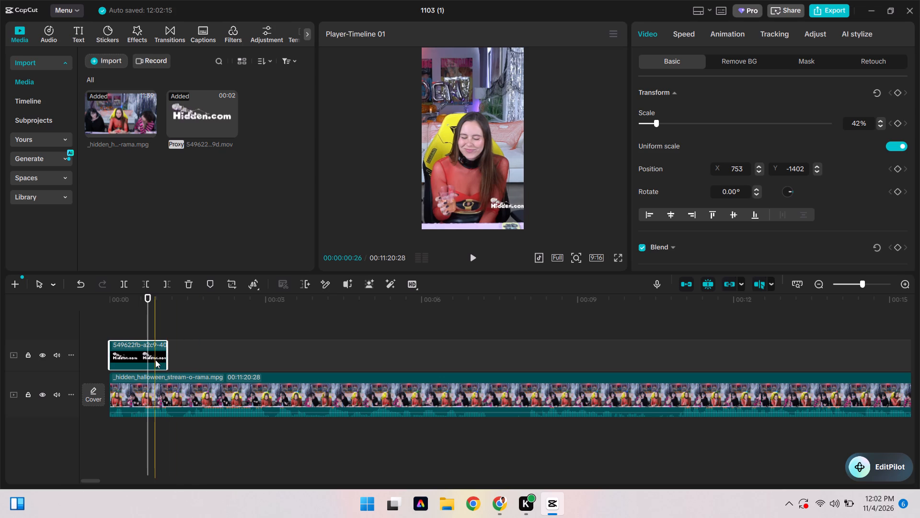
right_click(155, 360)
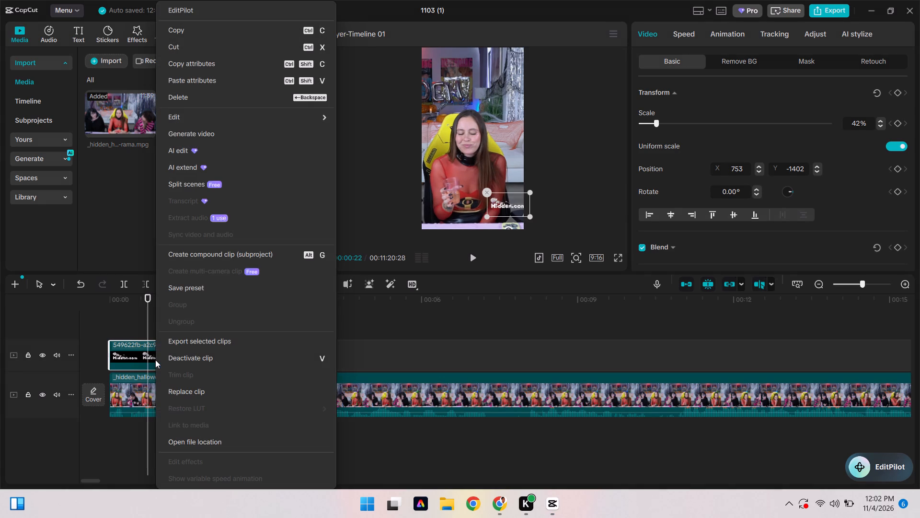
left_click(197, 33)
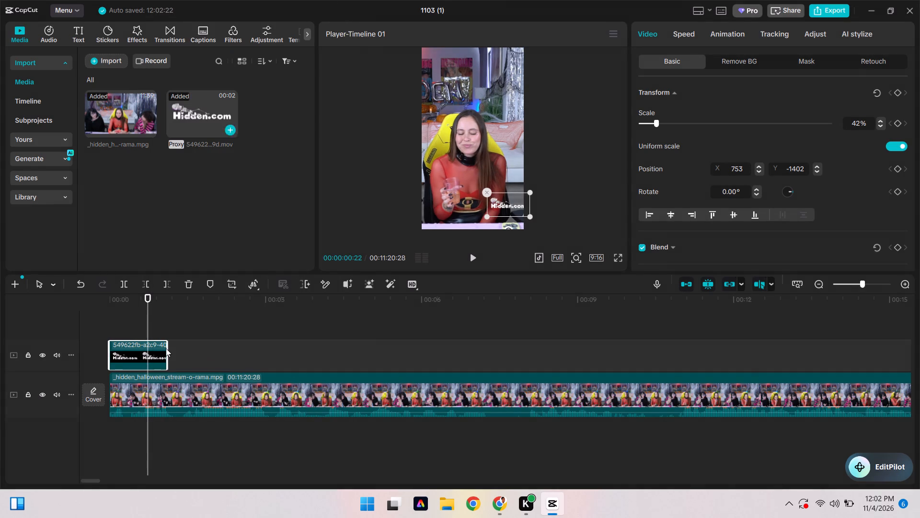
left_click(172, 361)
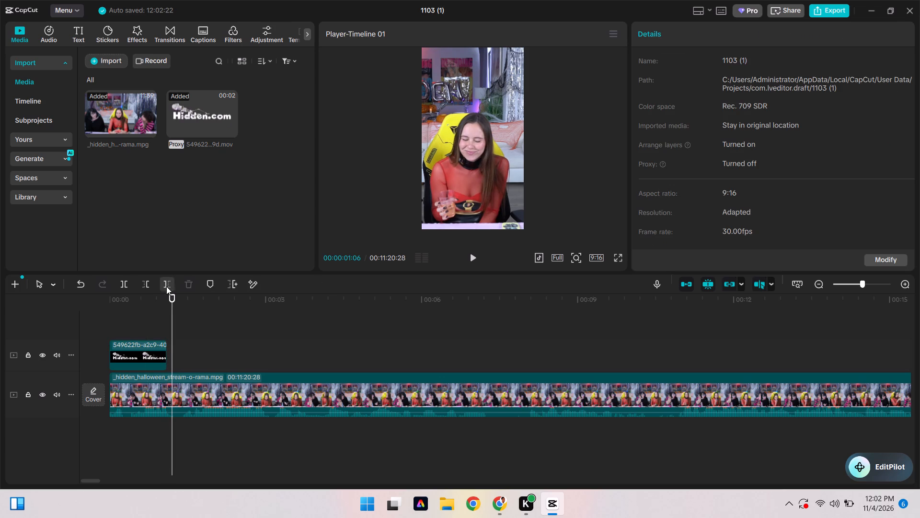
left_click(173, 296)
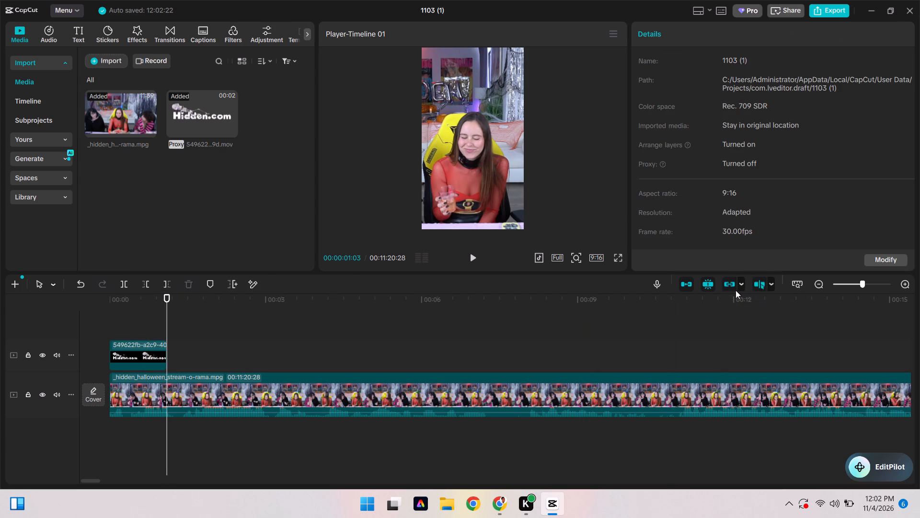
left_click(710, 281)
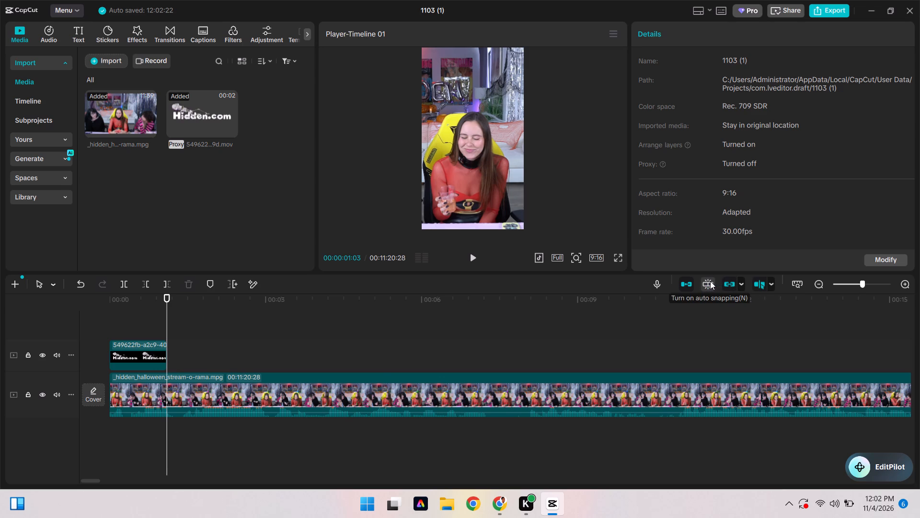
left_click(710, 281)
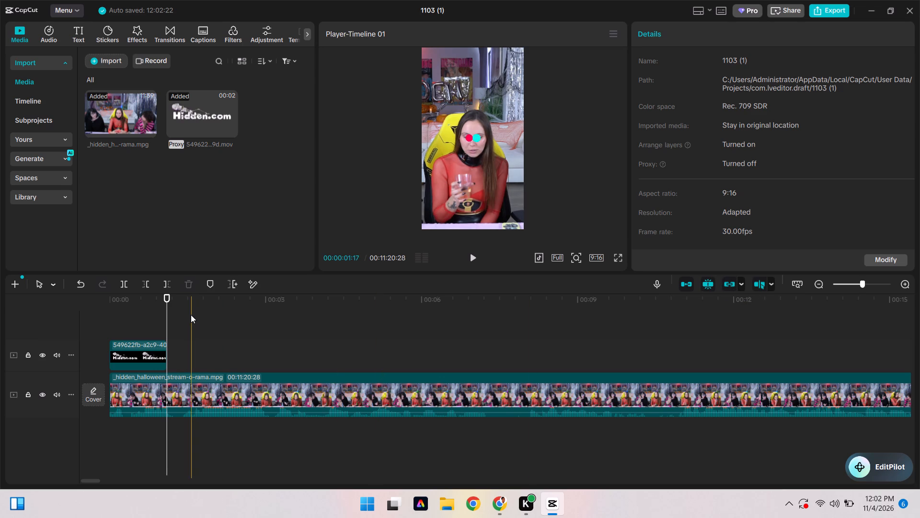
key("ctrl+v")
left_click_drag(220, 353, 198, 356)
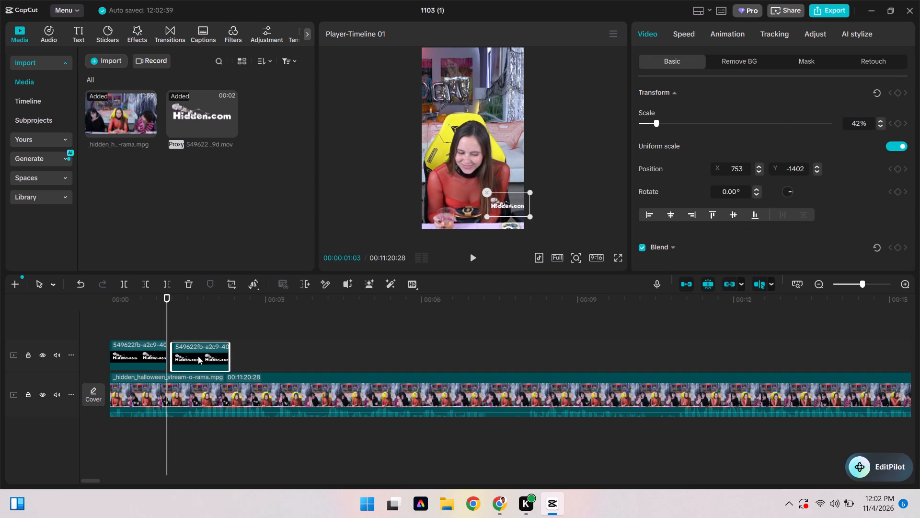
left_click_drag(198, 356, 196, 356)
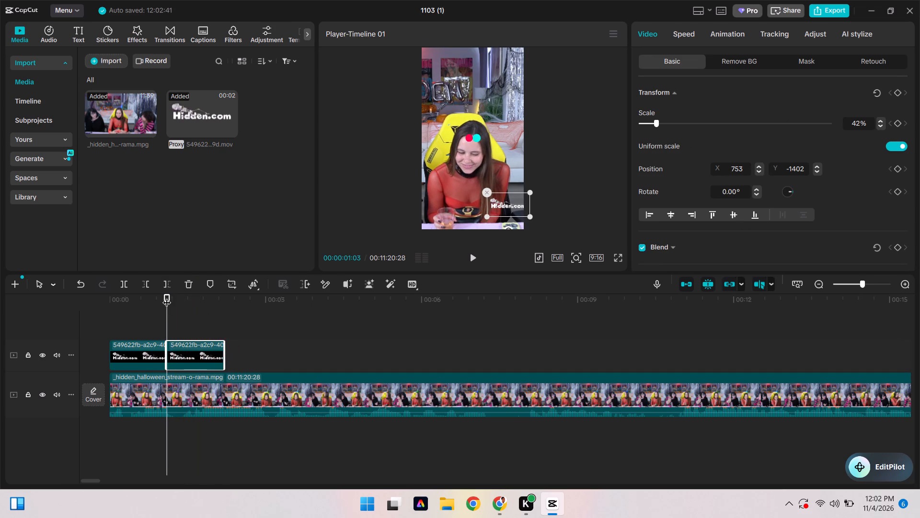
Paste another copy of the logo clip at the end of the second one on the upper track.
left_click_drag(166, 298, 221, 320)
key("ctrl+v")
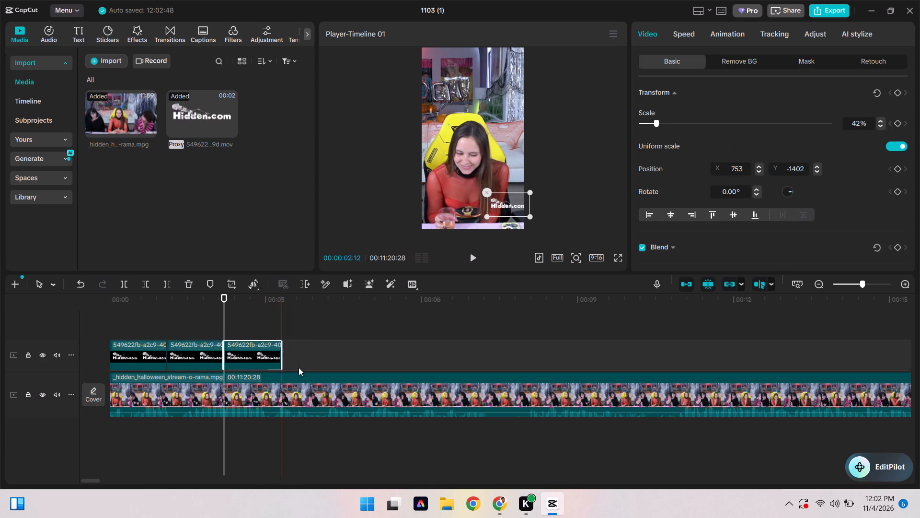
Play the edit from the start and split the stream video on the main track at about 00:00:05:12.
left_click_drag(223, 301, 187, 309)
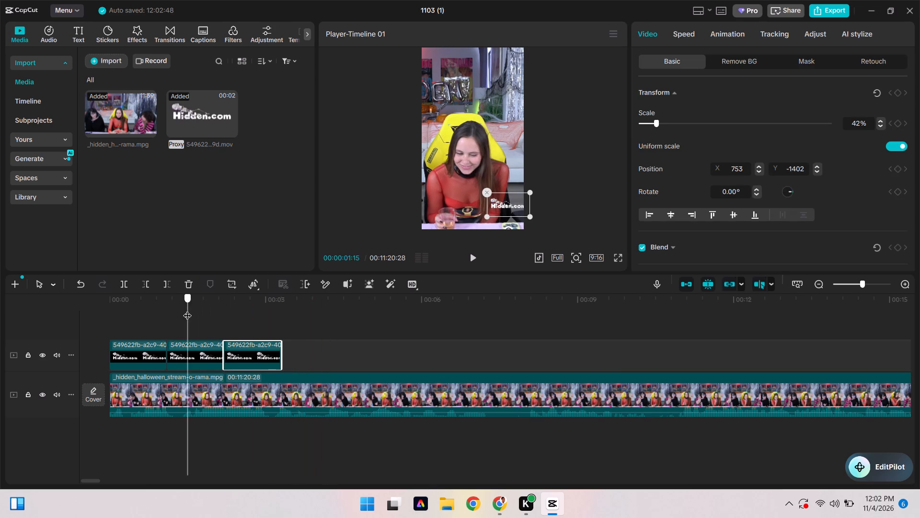
left_click_drag(187, 309, 50, 326)
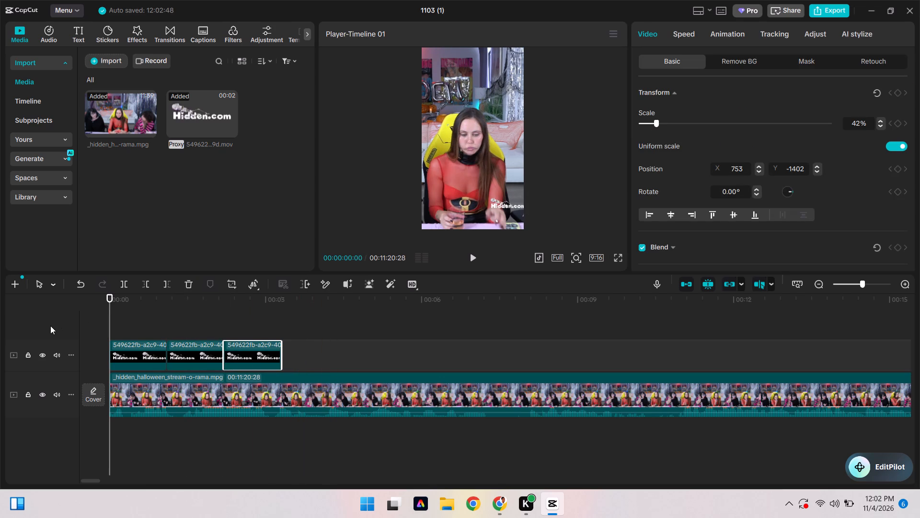
key("space")
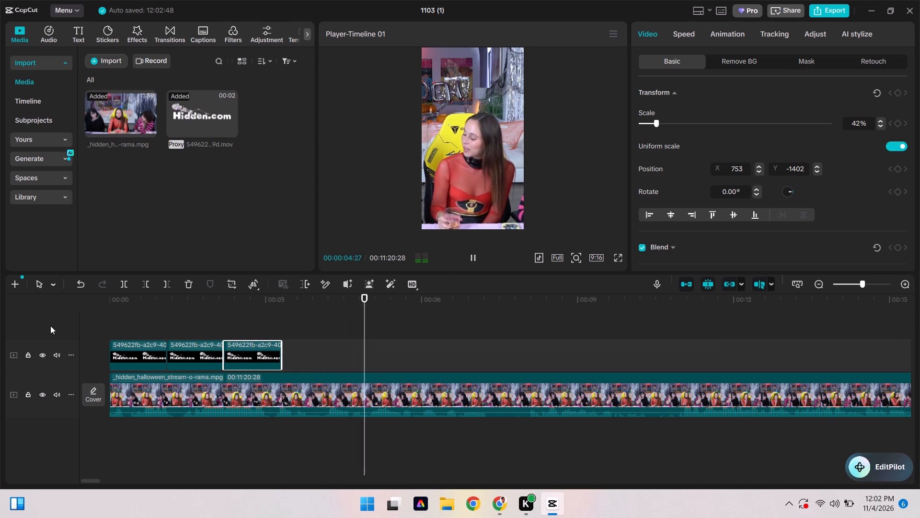
key("space")
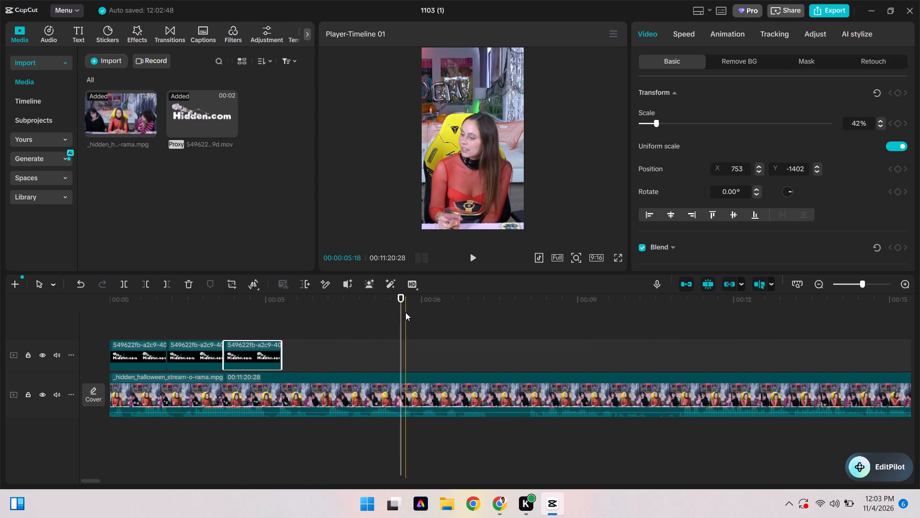
left_click_drag(396, 298, 391, 298)
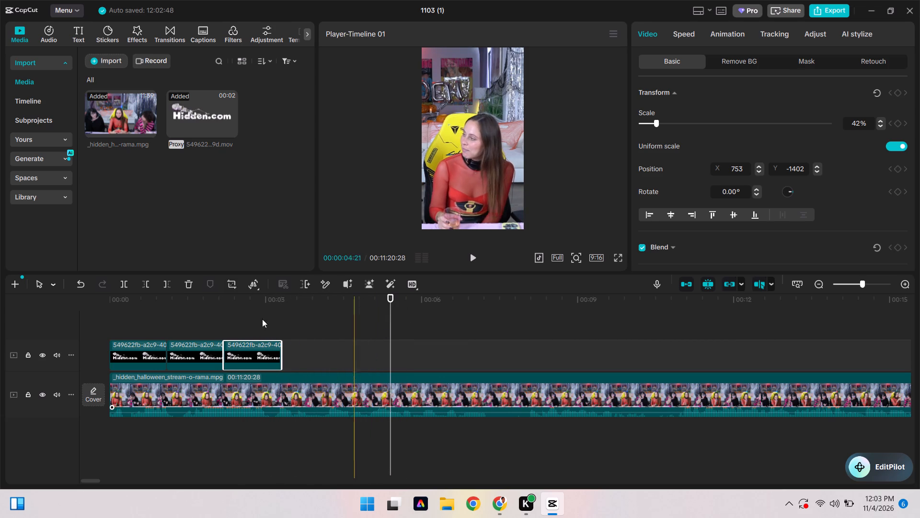
left_click(128, 286)
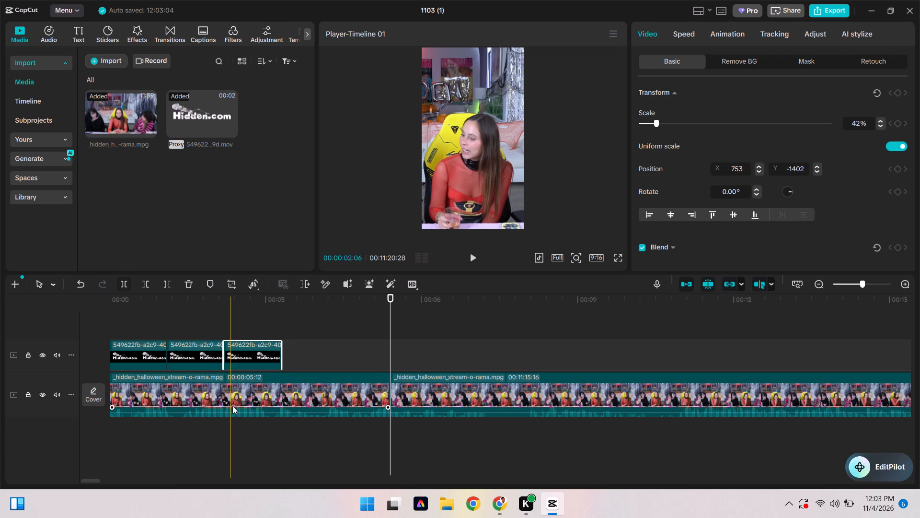
Delete the stream video segment before the split on the main track.
left_click(236, 411)
left_click(253, 401)
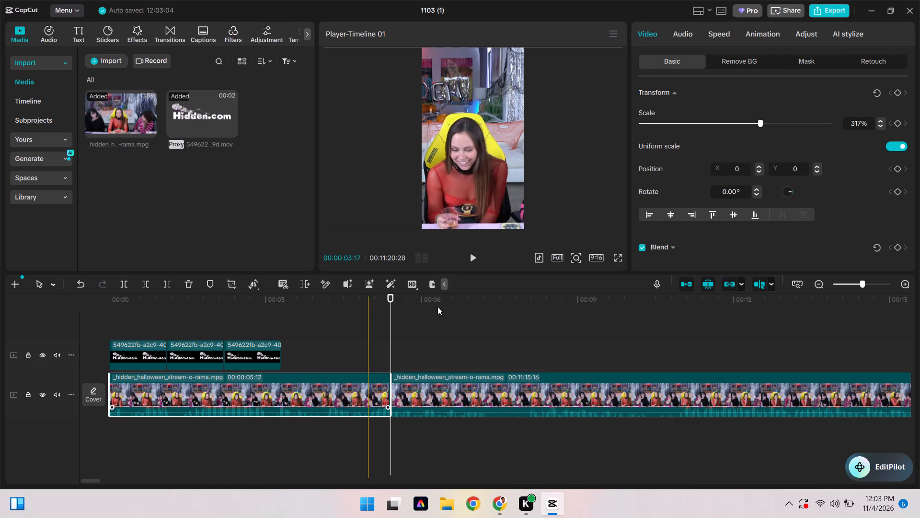
left_click(187, 283)
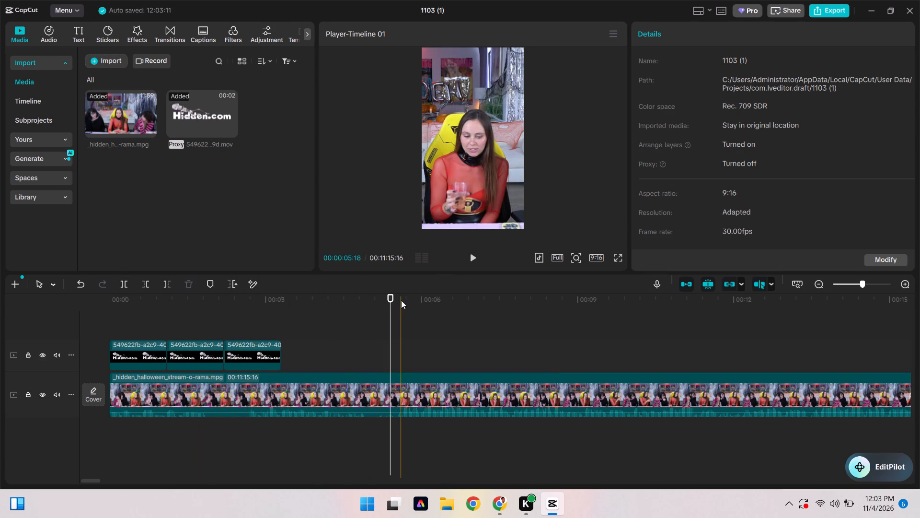
Play the remaining stream footage from the start and split it on the main track at about 00:00:06:24.
left_click_drag(391, 299, 22, 319)
key("space")
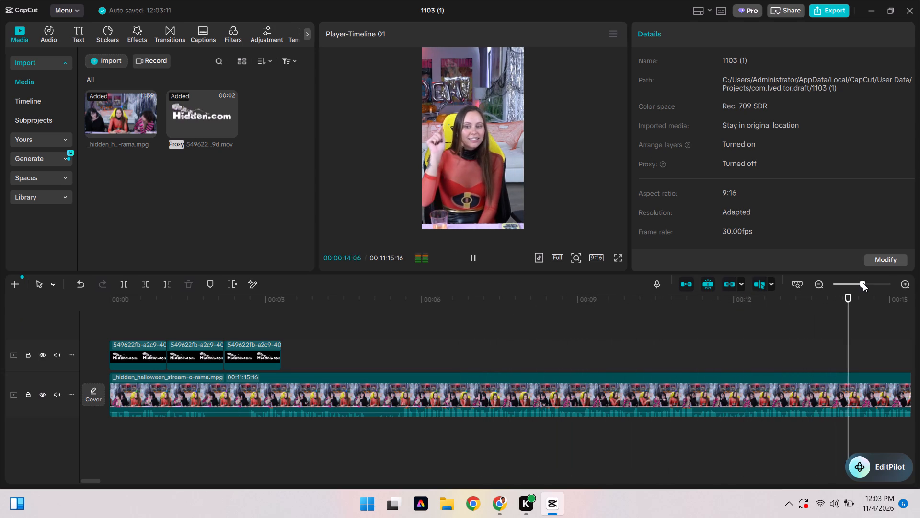
left_click_drag(863, 283, 848, 291)
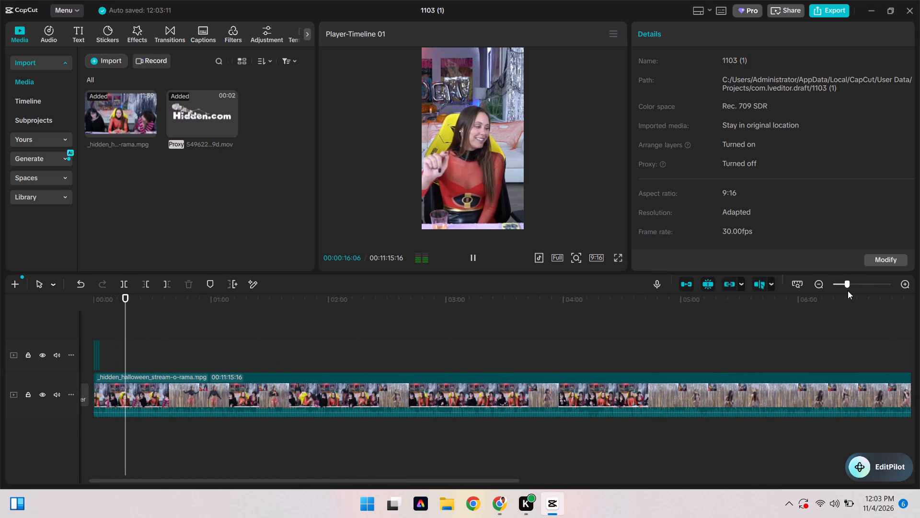
left_click_drag(848, 291, 919, 299)
left_click_drag(865, 287, 863, 286)
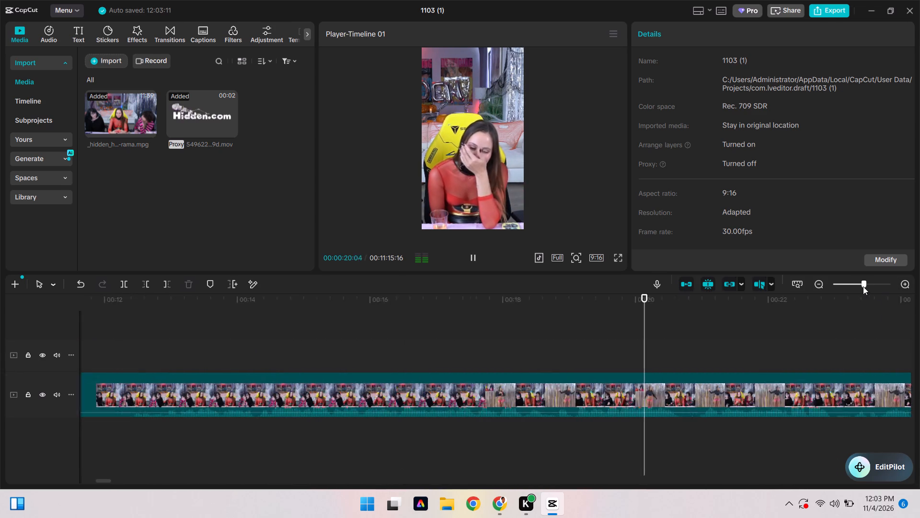
left_click_drag(863, 286, 857, 284)
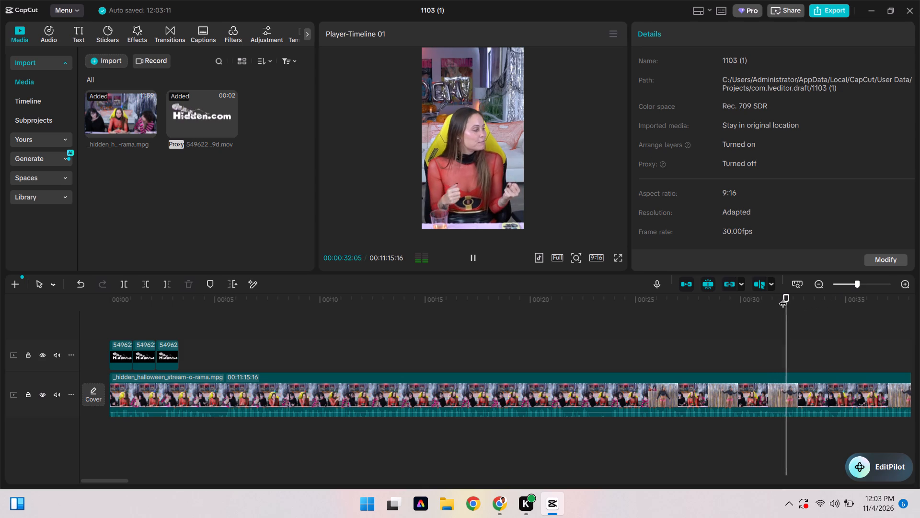
left_click_drag(783, 297, 10, 376)
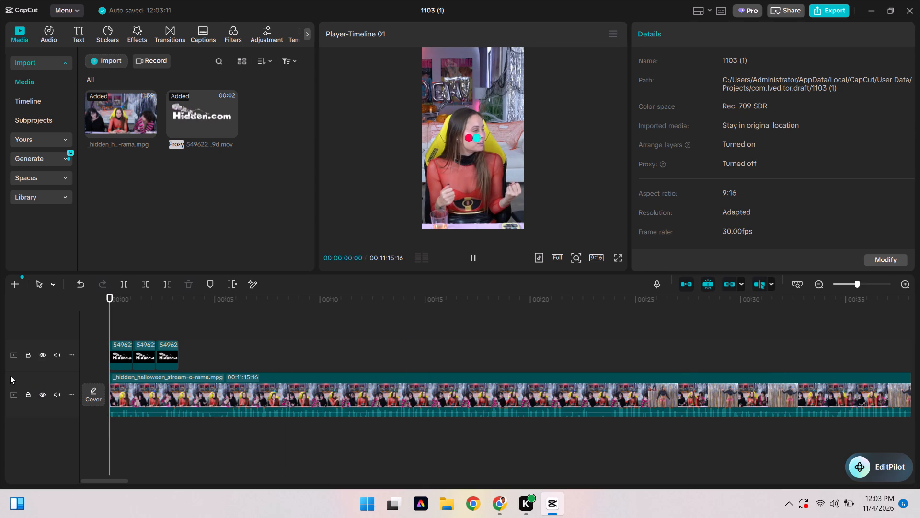
key("space")
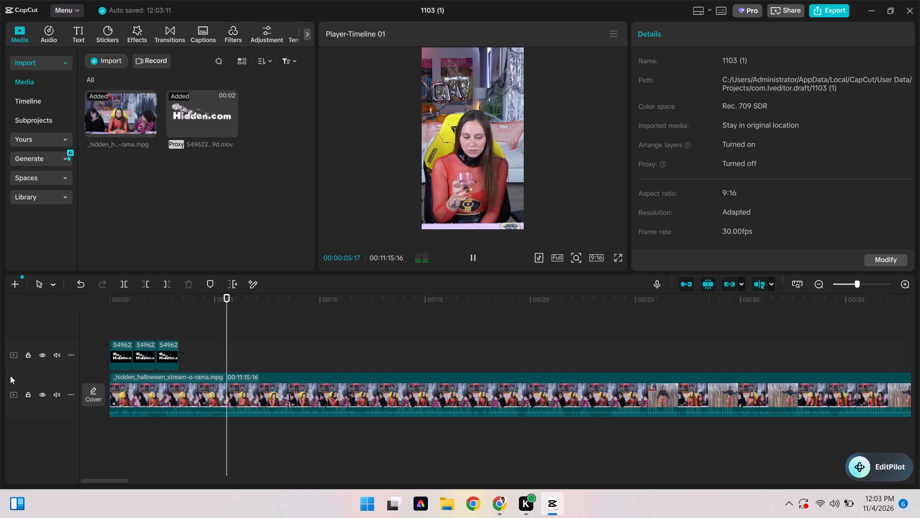
key("space")
key("space")
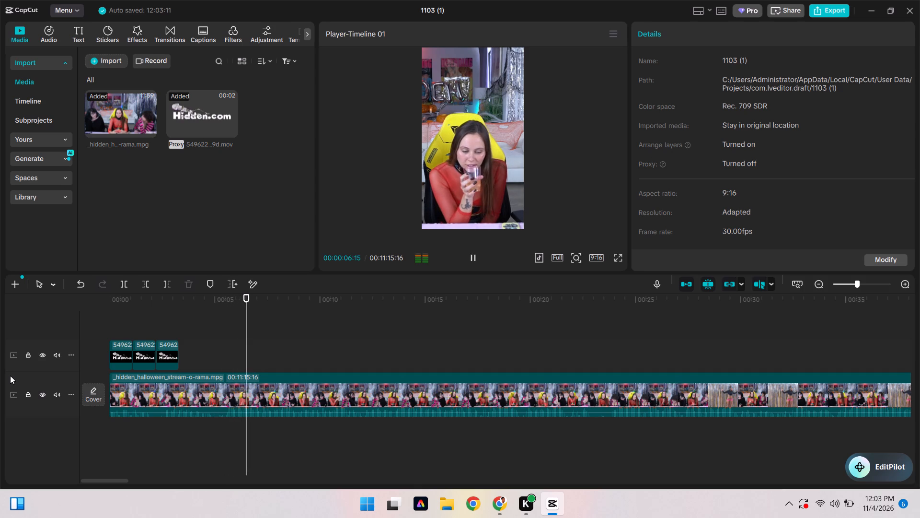
key("space")
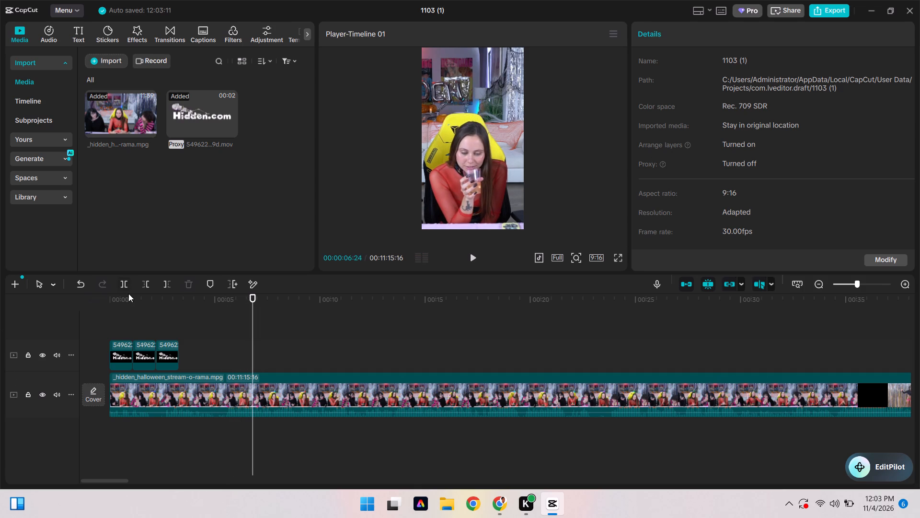
left_click(124, 289)
Replay the opening segment and trim its end back so it lasts about 6 seconds.
key("space")
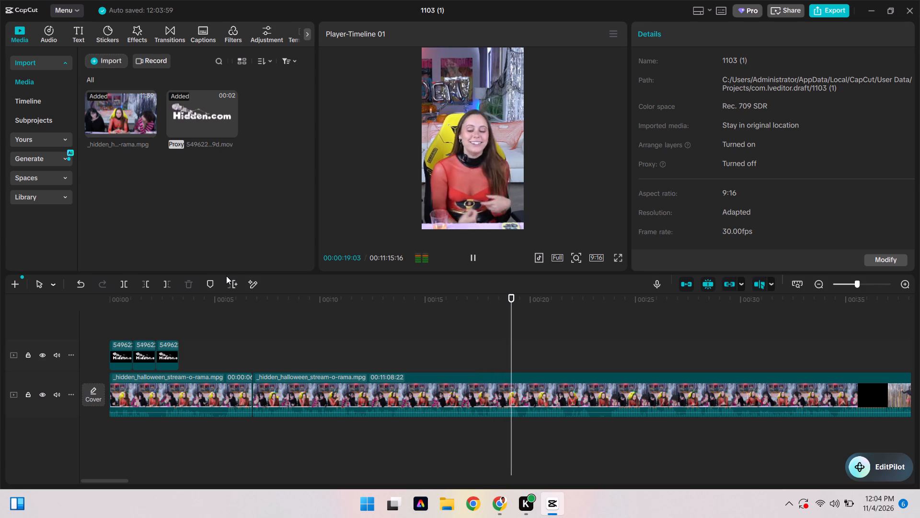
left_click_drag(545, 303, 387, 319)
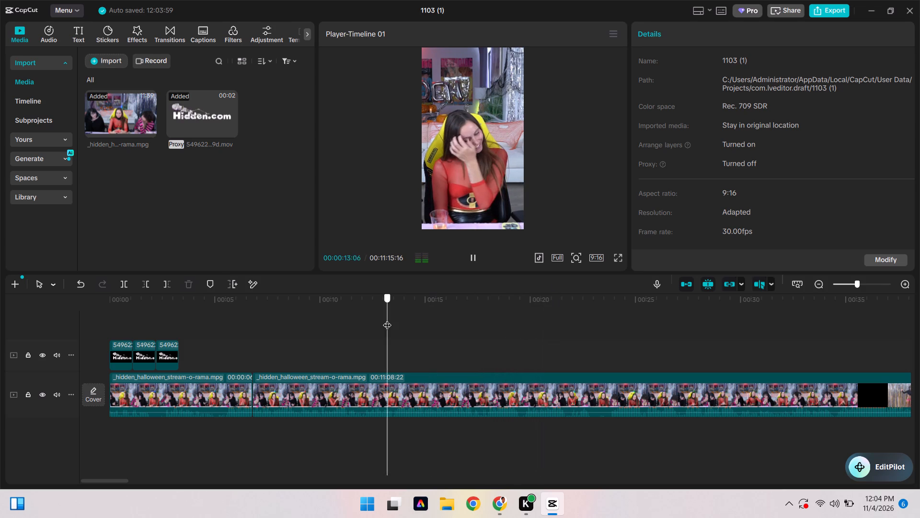
left_click_drag(387, 319, 49, 337)
key("space")
key("space")
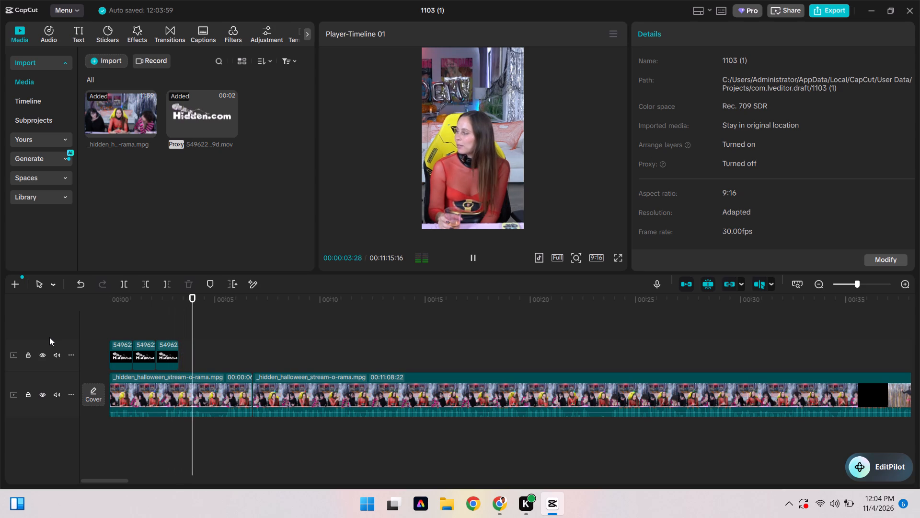
key("space")
key("space")
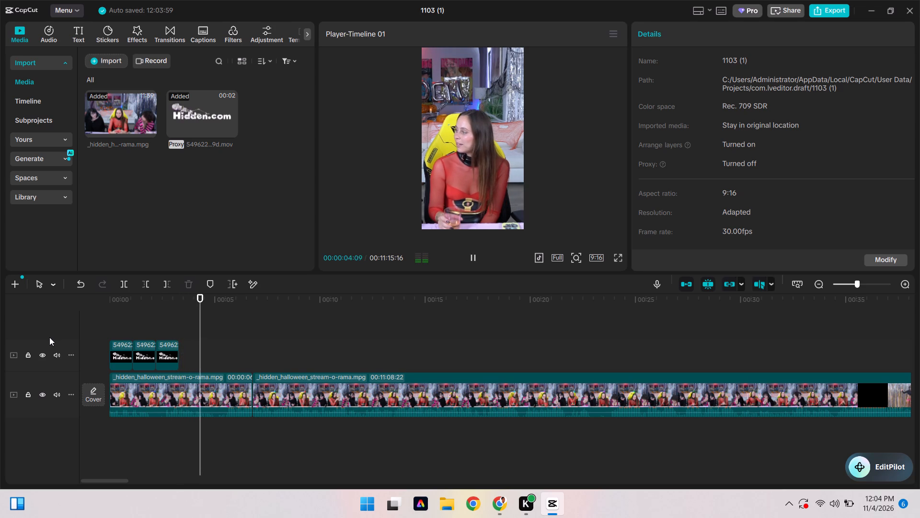
key("space")
key("space")
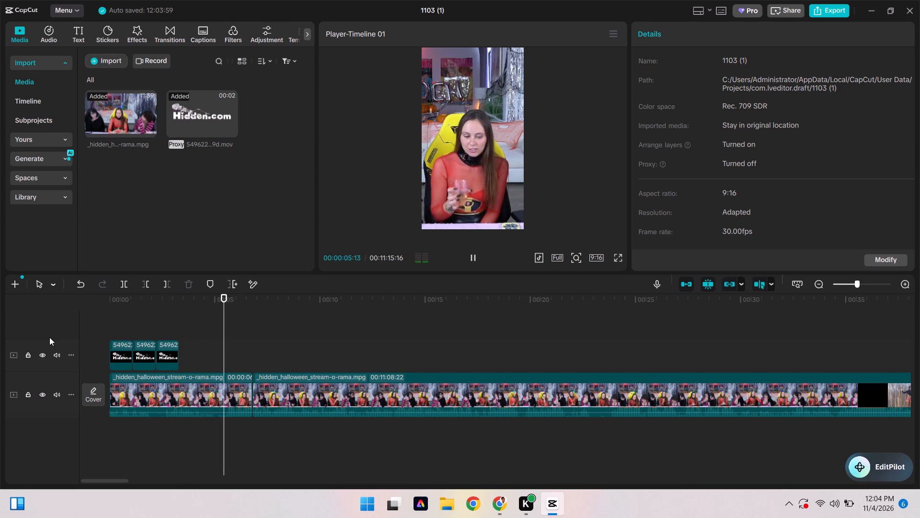
key("space")
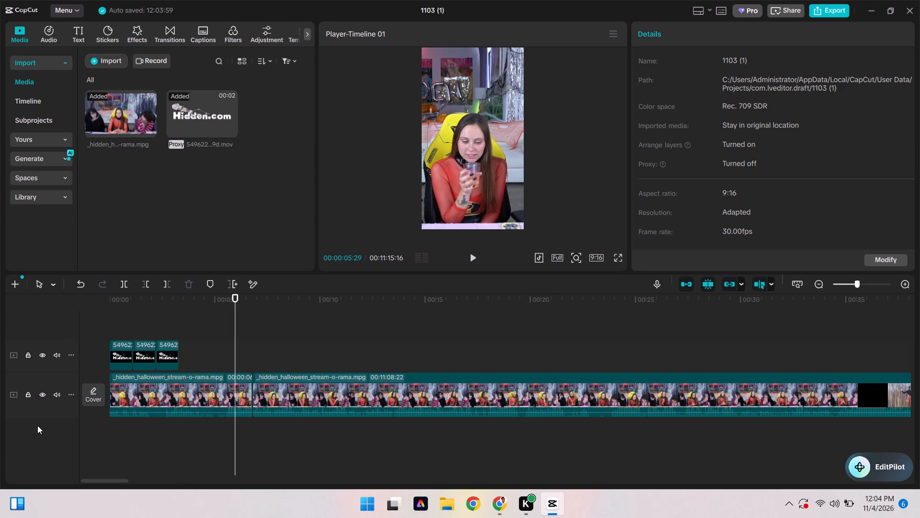
left_click(243, 400)
left_click_drag(253, 397, 239, 400)
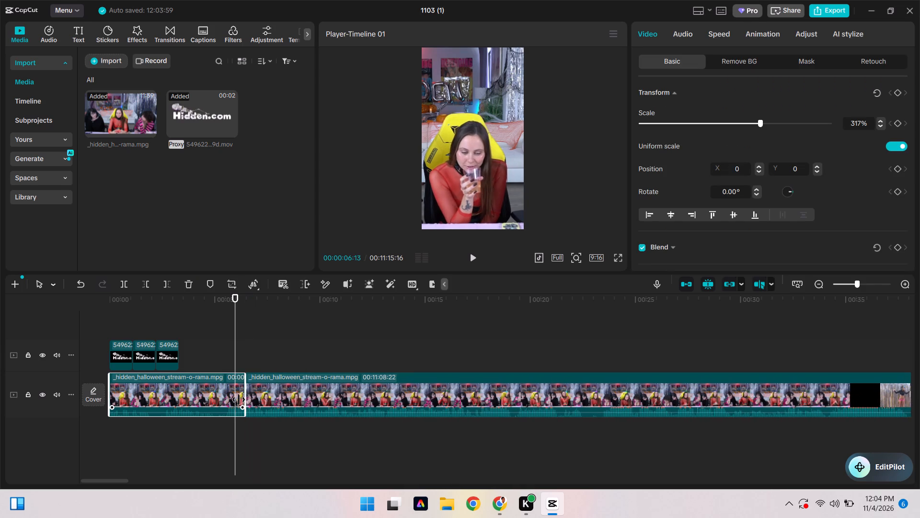
left_click_drag(239, 400, 232, 402)
Play across the trimmed cut and reframe the second stream segment on the woman in the pink-and-black striped sweater, position X -1996, Y 0.
left_click_drag(237, 315, 166, 332)
key("space")
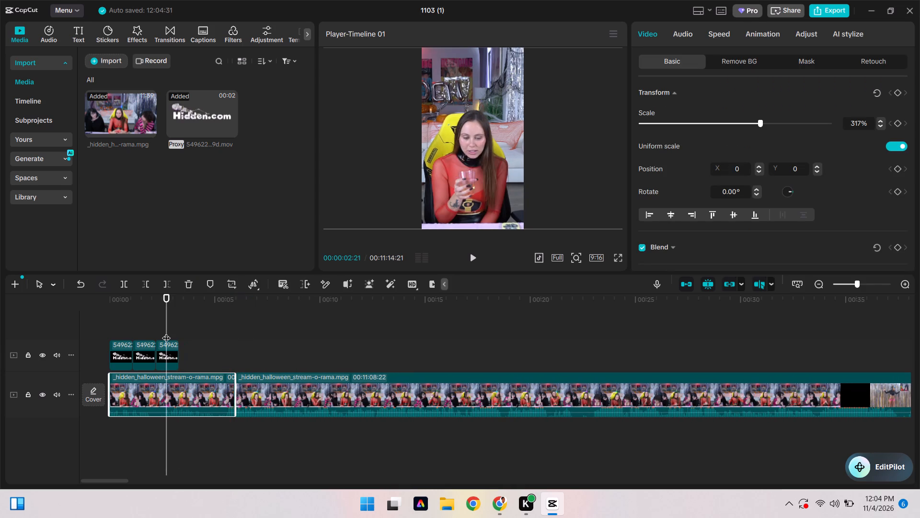
key("space")
key("space")
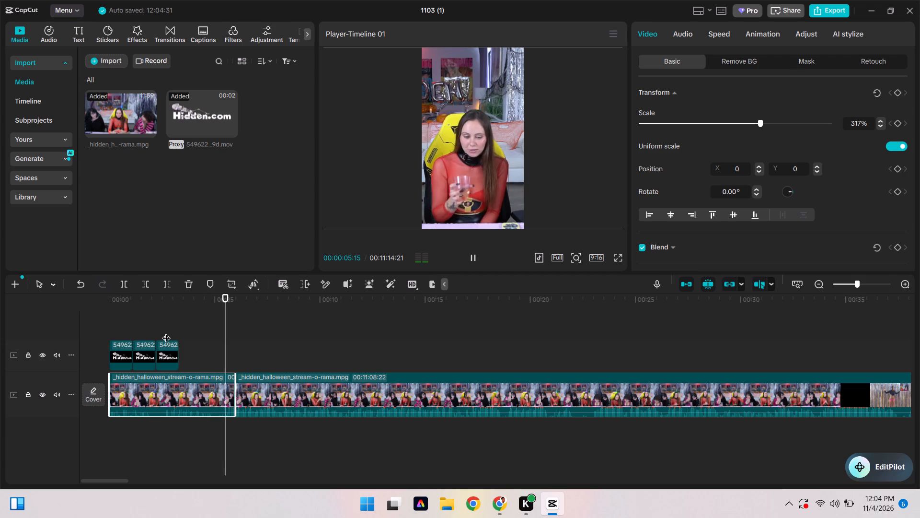
key("space")
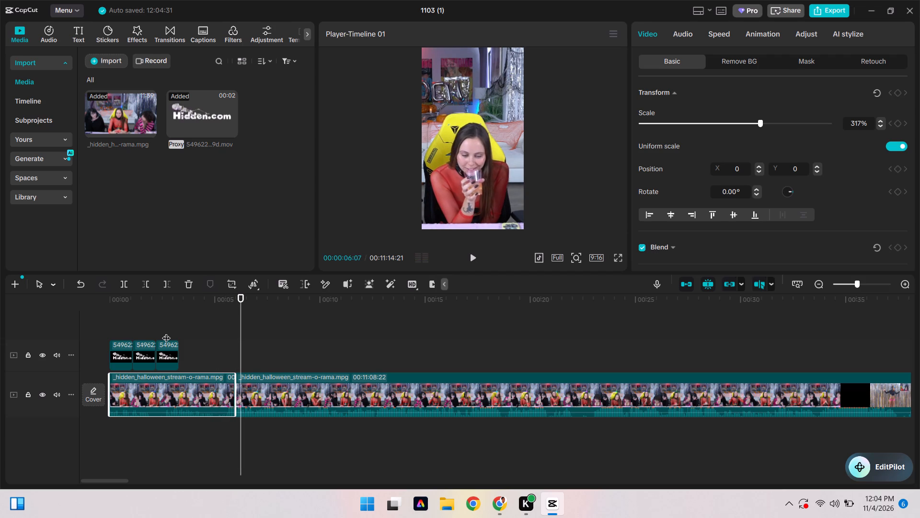
left_click_drag(239, 300, 226, 307)
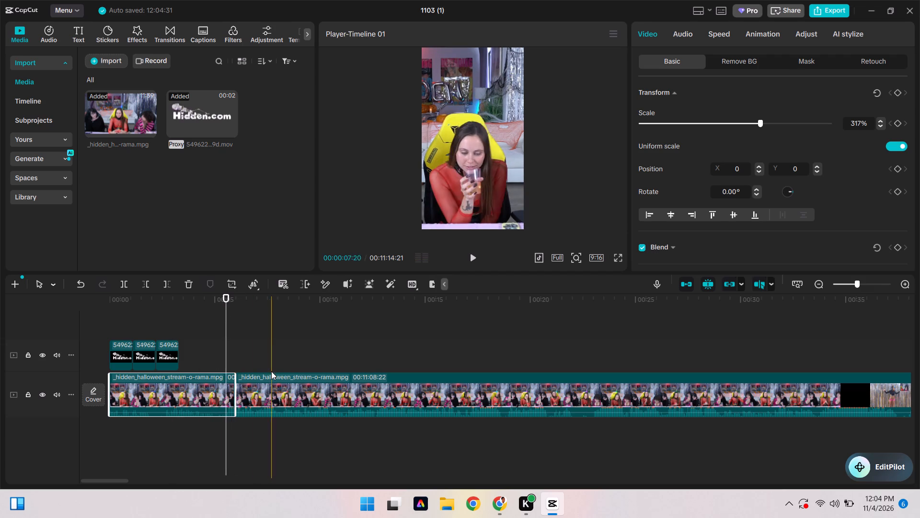
left_click(292, 394)
key("space")
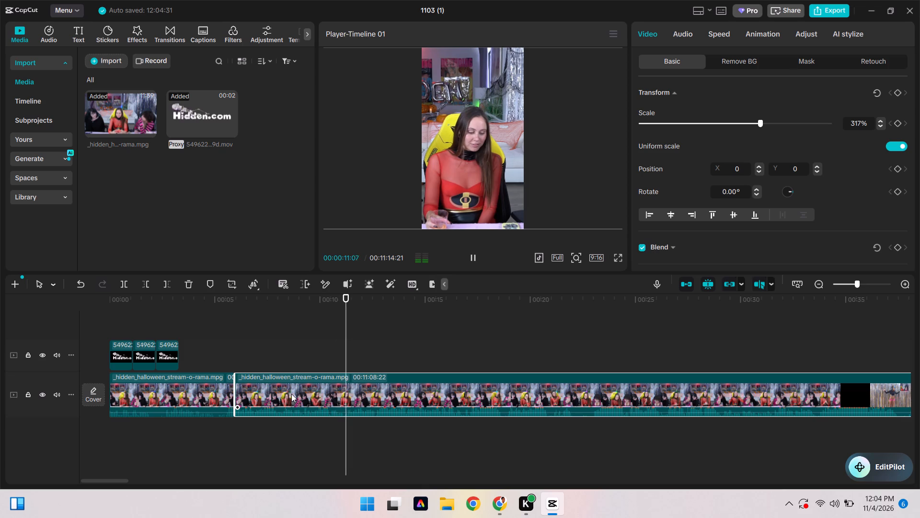
key("space")
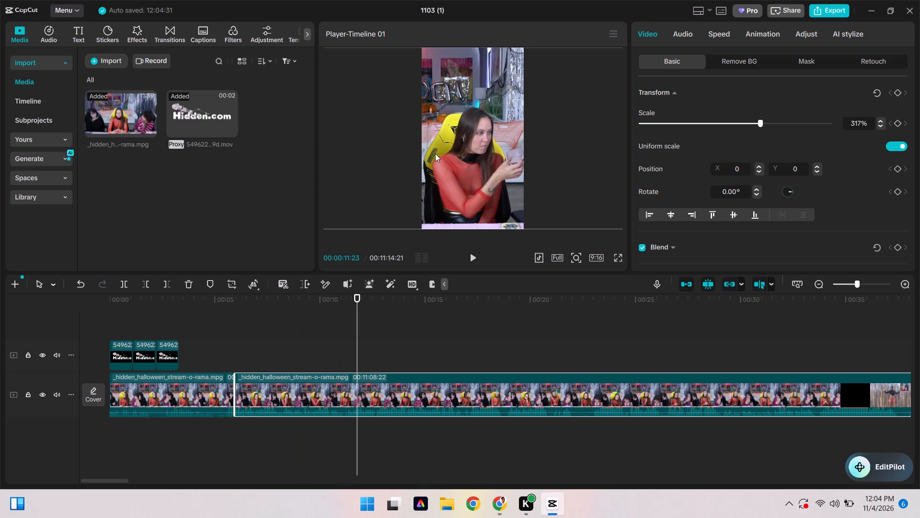
left_click_drag(467, 148, 382, 141)
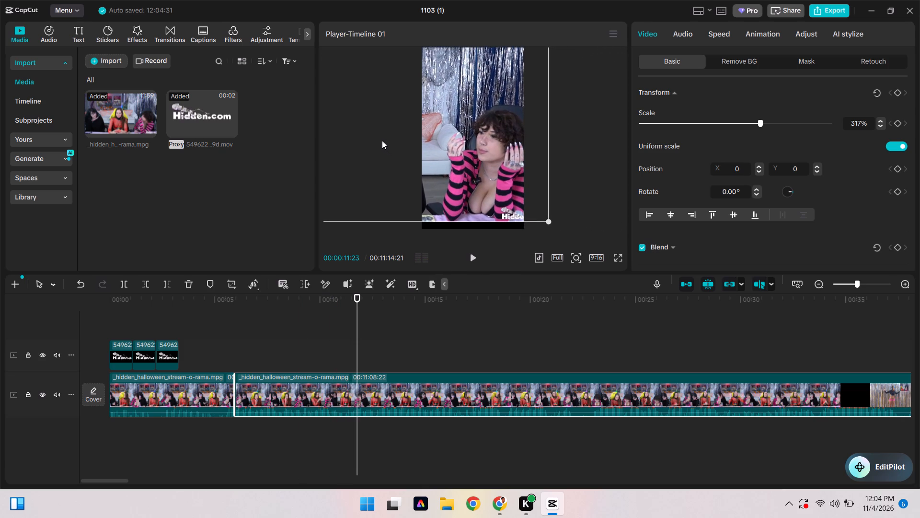
left_click_drag(382, 141, 373, 149)
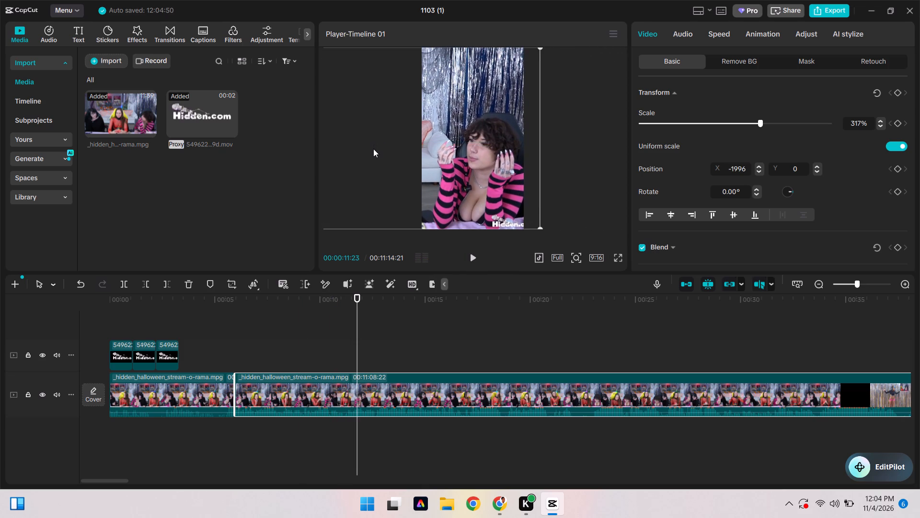
Play the reframed second segment and split it so that its first part lasts 00:00:08:04.
left_click_drag(358, 301, 197, 341)
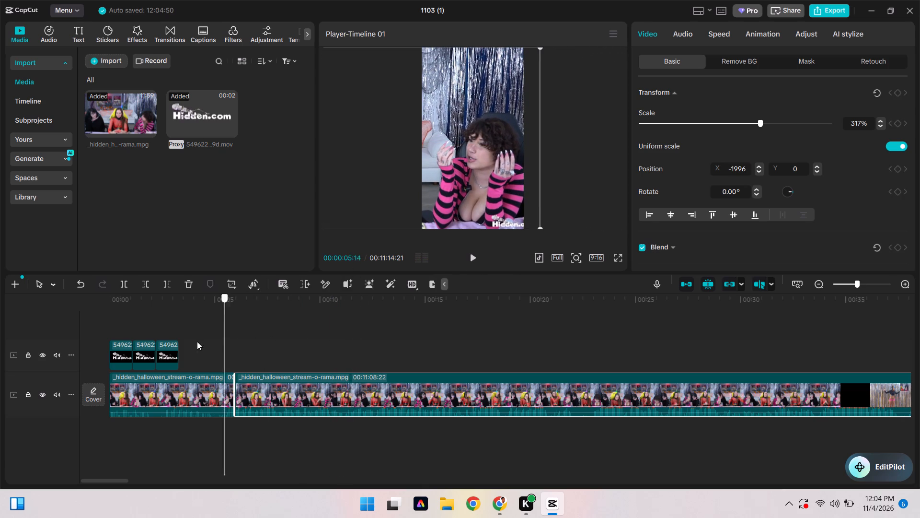
left_click_drag(197, 341, 193, 342)
key("space")
key("space")
key("space")
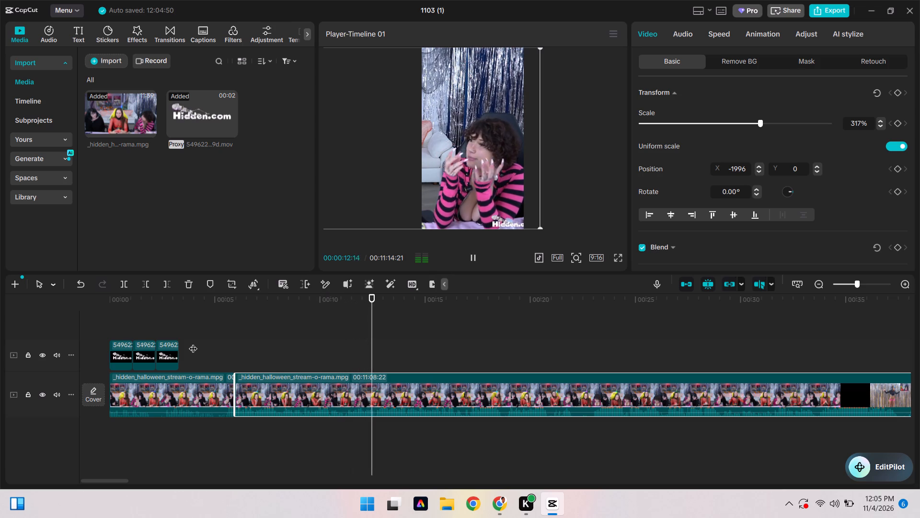
key("space")
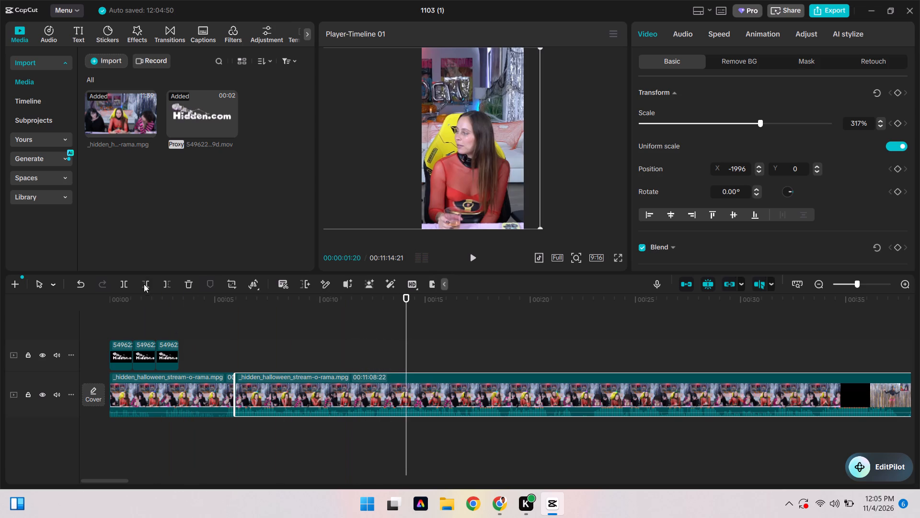
left_click(126, 279)
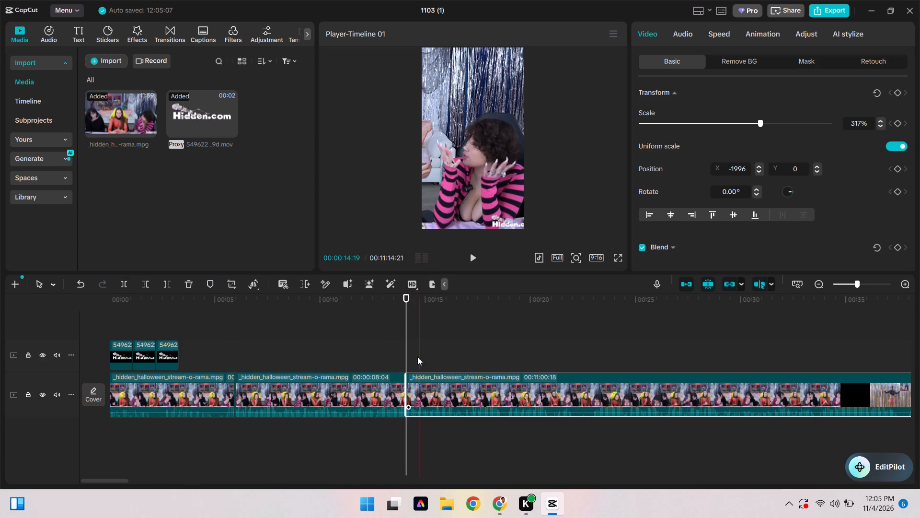
Reframe the third stream segment on the woman in black with glasses, position X 2085, Y 0.
key("space")
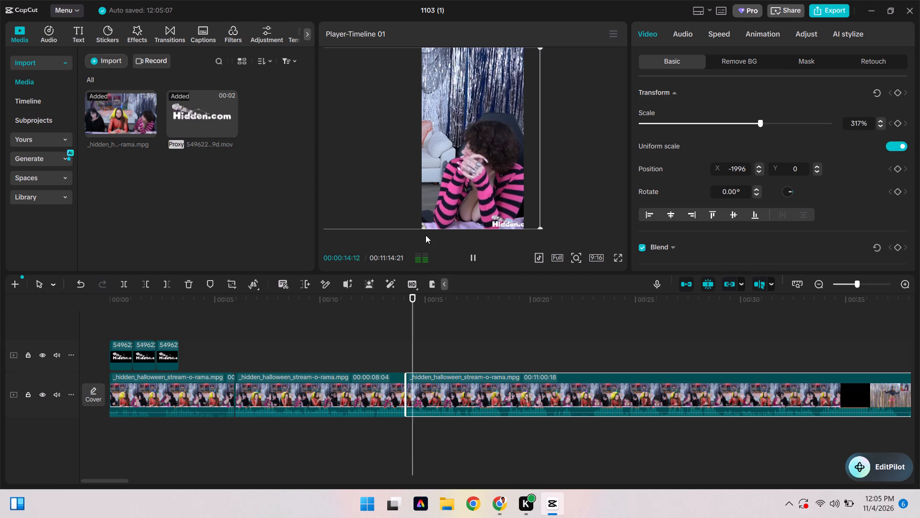
left_click_drag(455, 154, 576, 157)
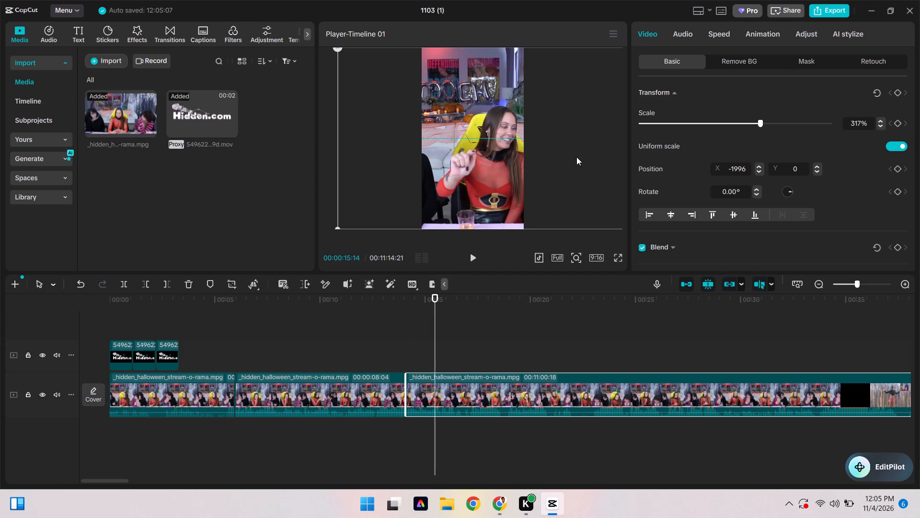
left_click_drag(470, 170, 542, 167)
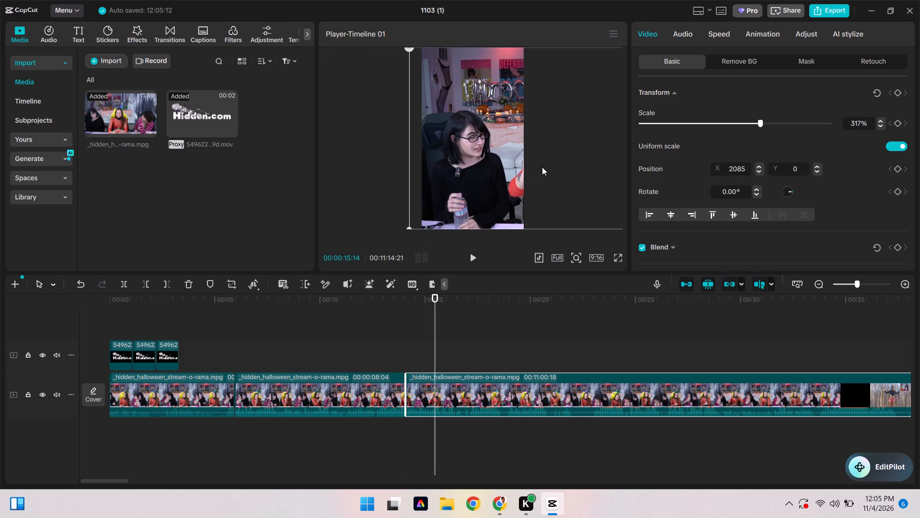
Play the edit from the start through the third segment to review the cuts and reframing.
left_click_drag(439, 325, 320, 367)
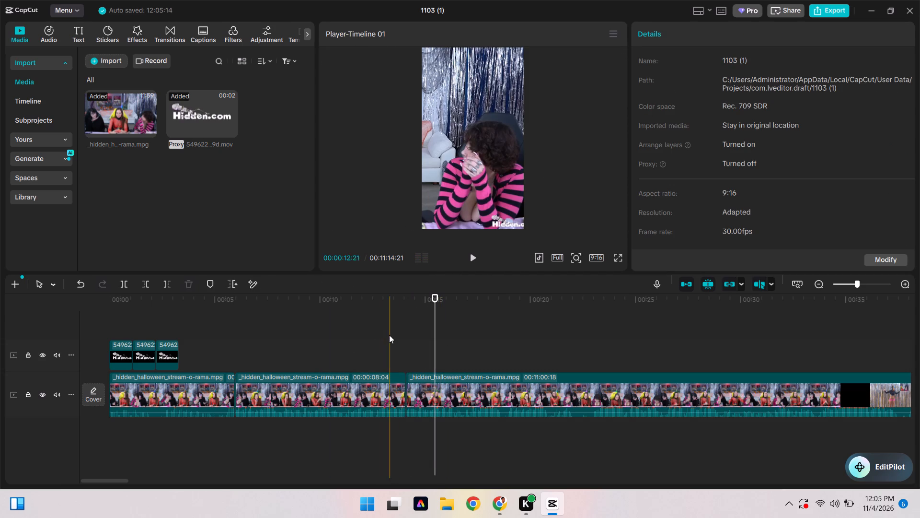
left_click_drag(435, 300, 0, 316)
key("space")
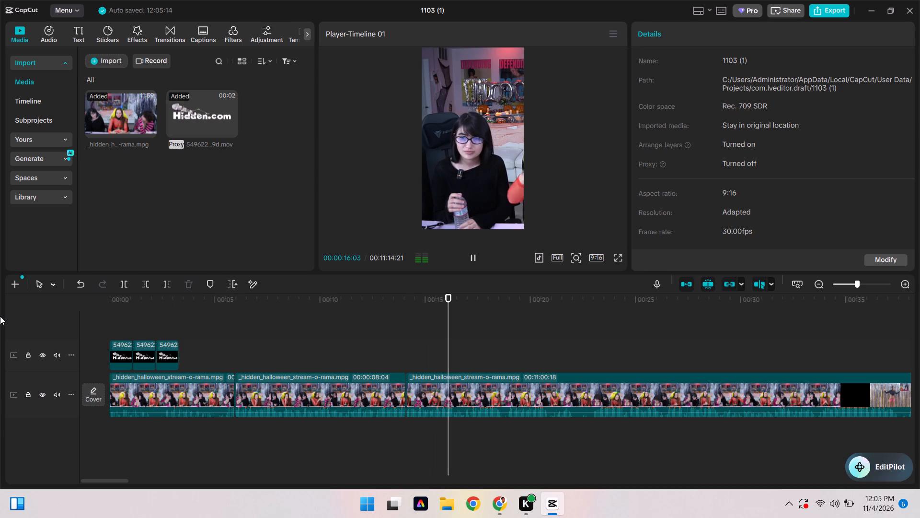
key("space")
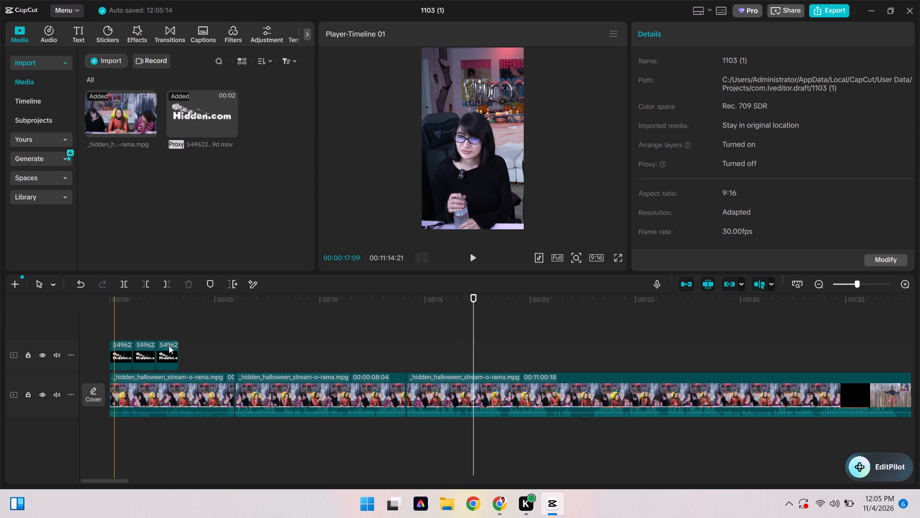
Replay the cuts from 00:00:04:19 into the third stream segment and reframe that segment on the woman in red, position X 0, Y 0.
left_click_drag(476, 305, 244, 357)
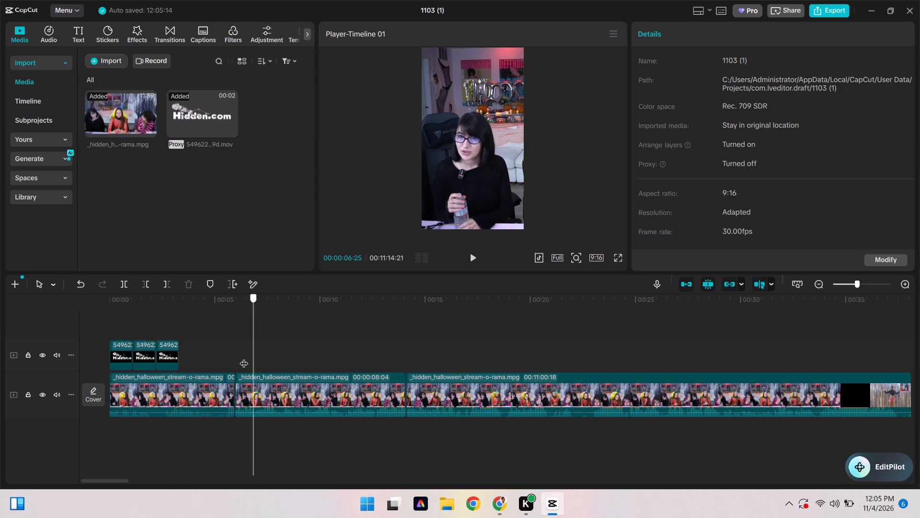
left_click_drag(244, 357, 207, 362)
key("space")
key("space")
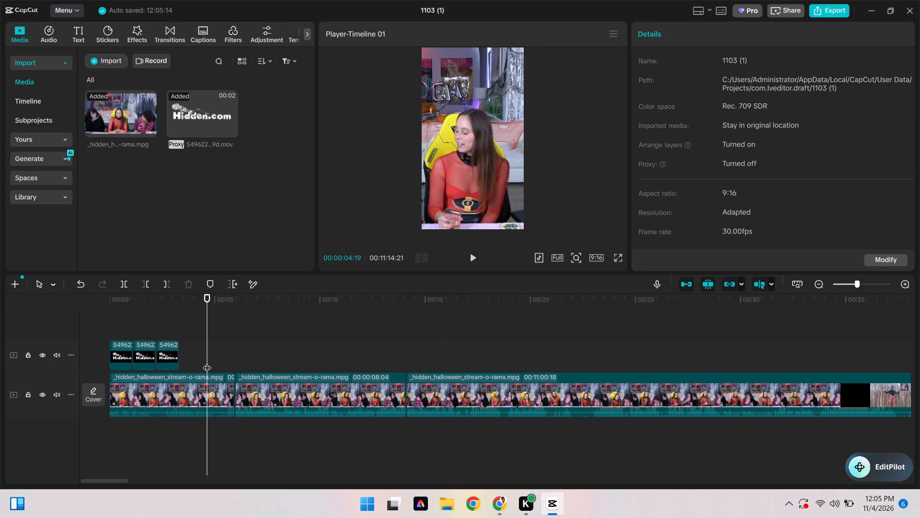
key("space")
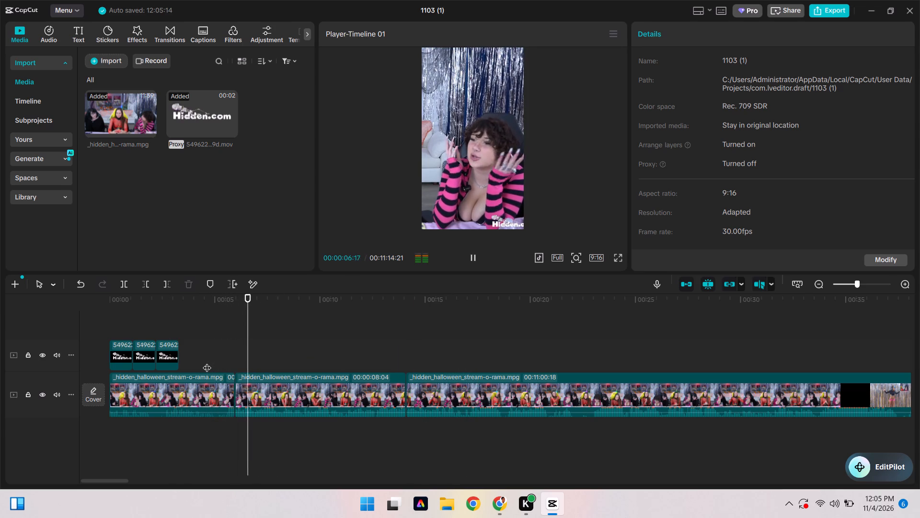
key("space")
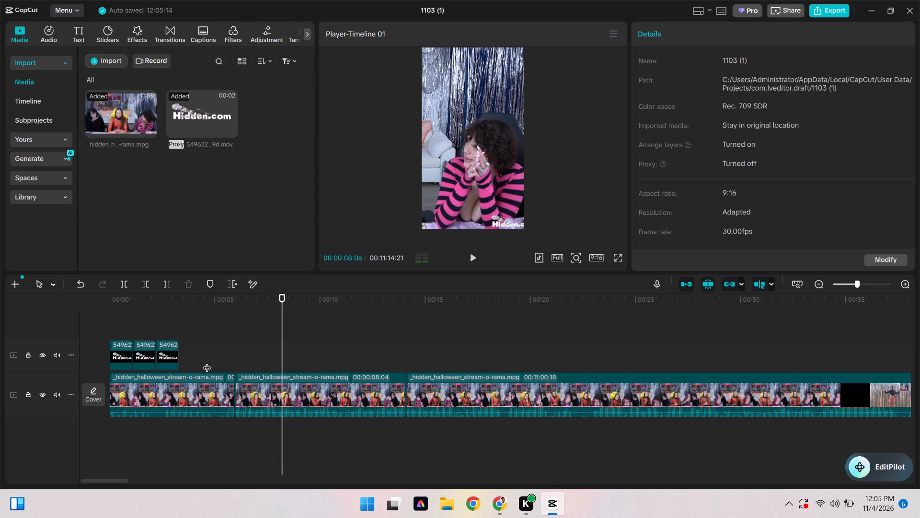
key("space")
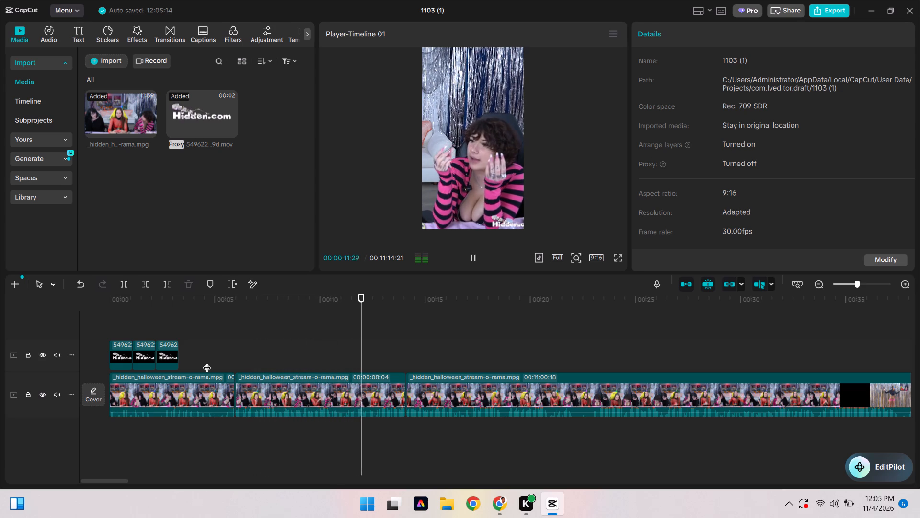
key("space")
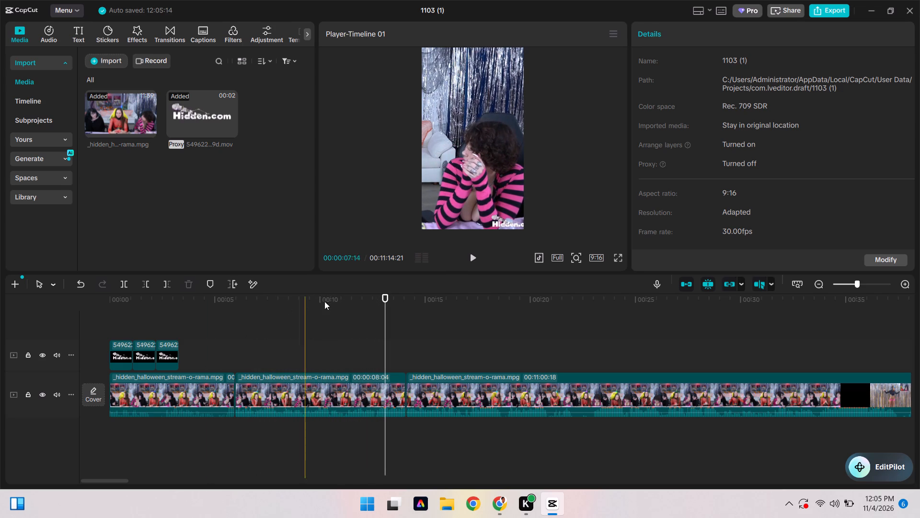
key("space")
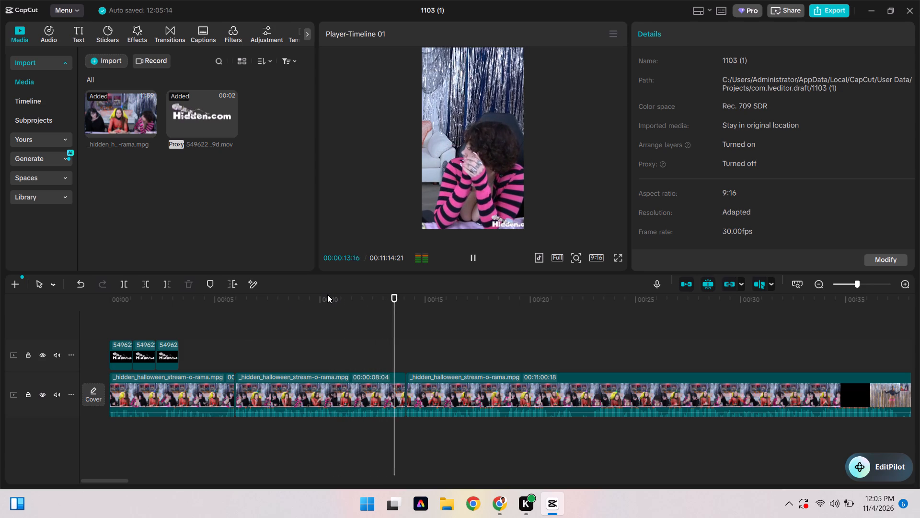
key("space")
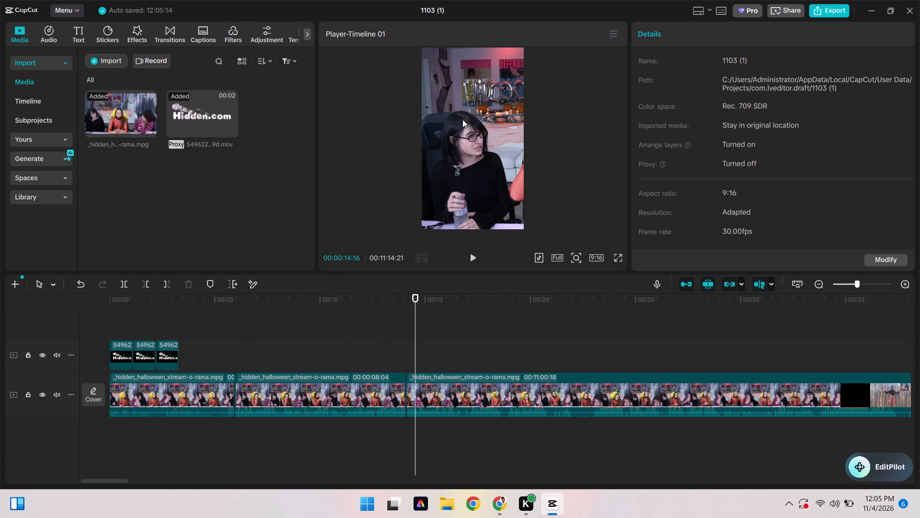
left_click_drag(479, 143, 389, 165)
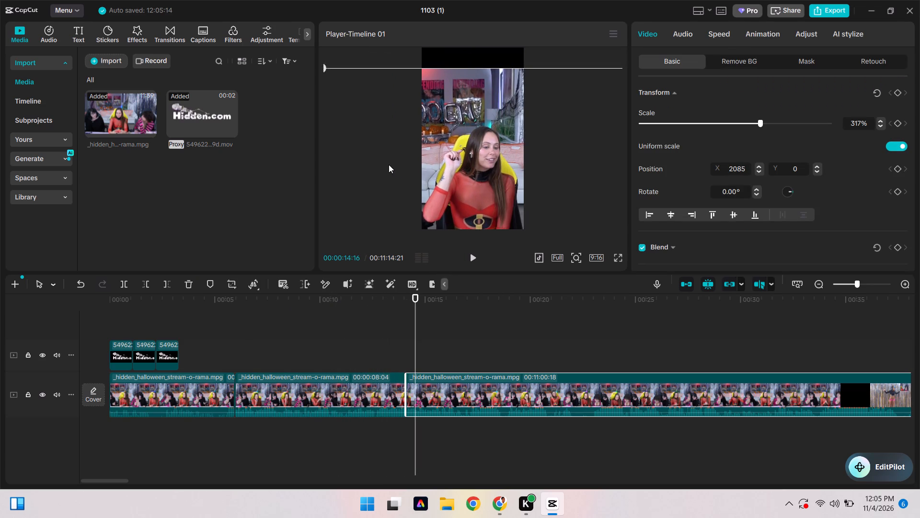
left_click_drag(389, 165, 380, 141)
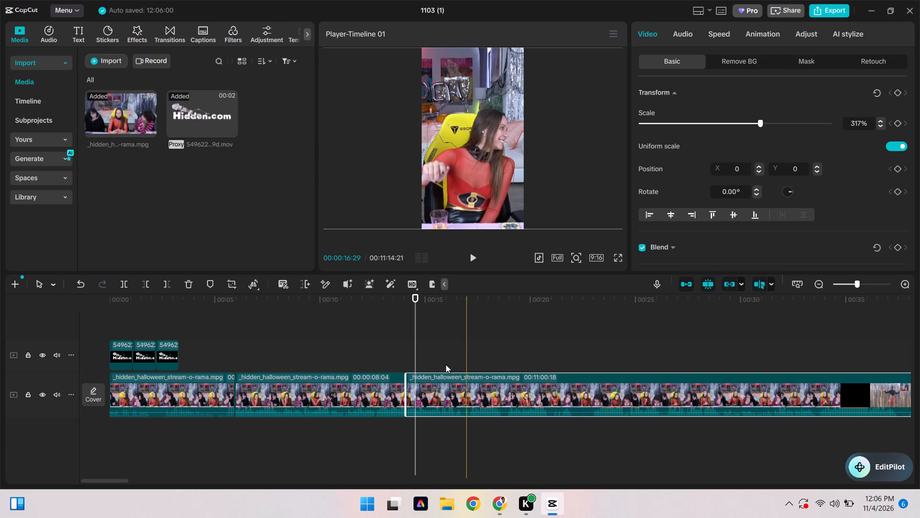
Play the reframed third stream segment and split it so that the remaining part lasts 00:10:56:17.
left_click_drag(415, 322, 183, 372)
key("space")
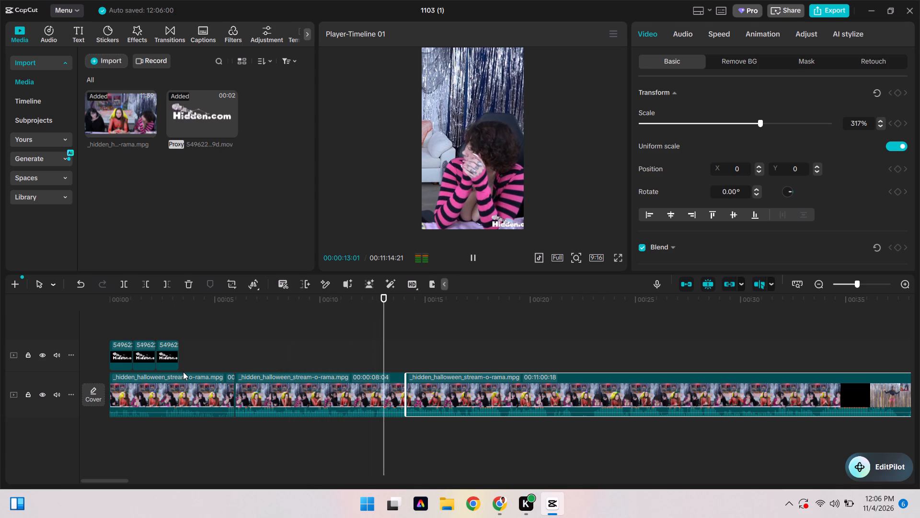
key("space")
key("space")
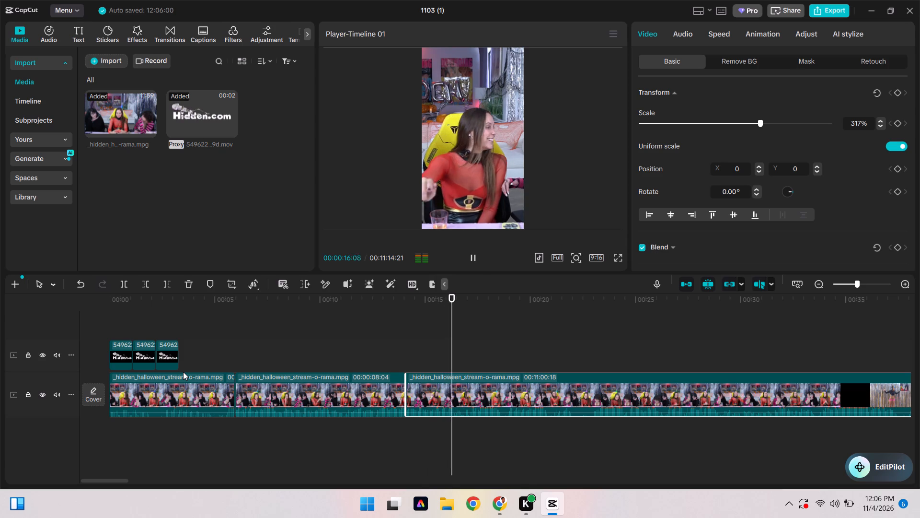
key("space")
key("space")
key("space")
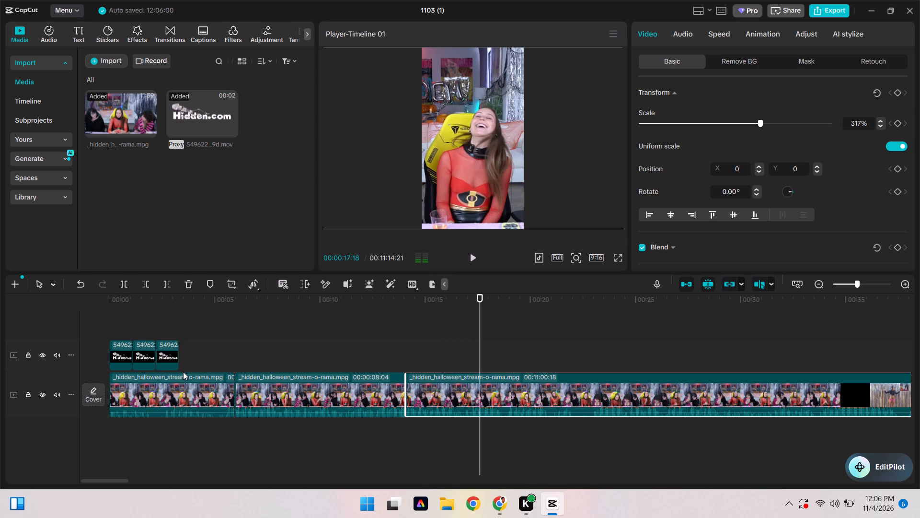
key("space")
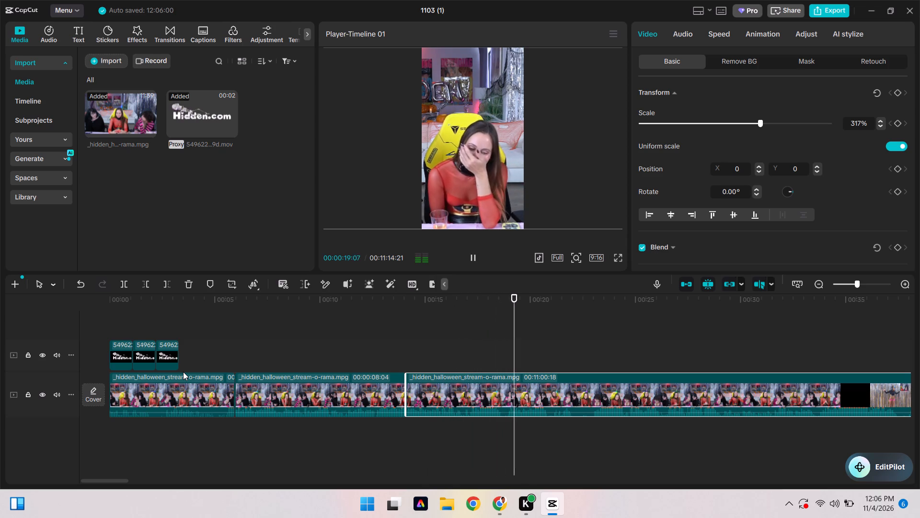
key("space")
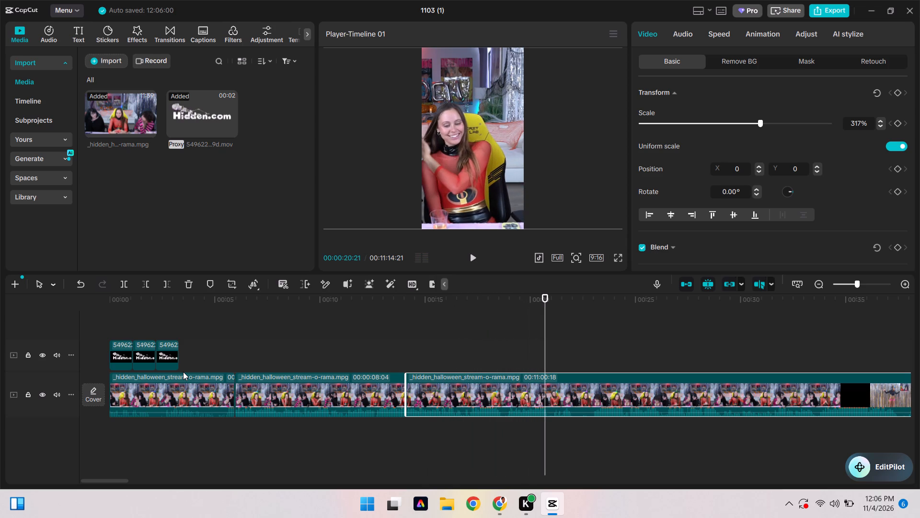
left_click_drag(545, 330, 401, 356)
key("space")
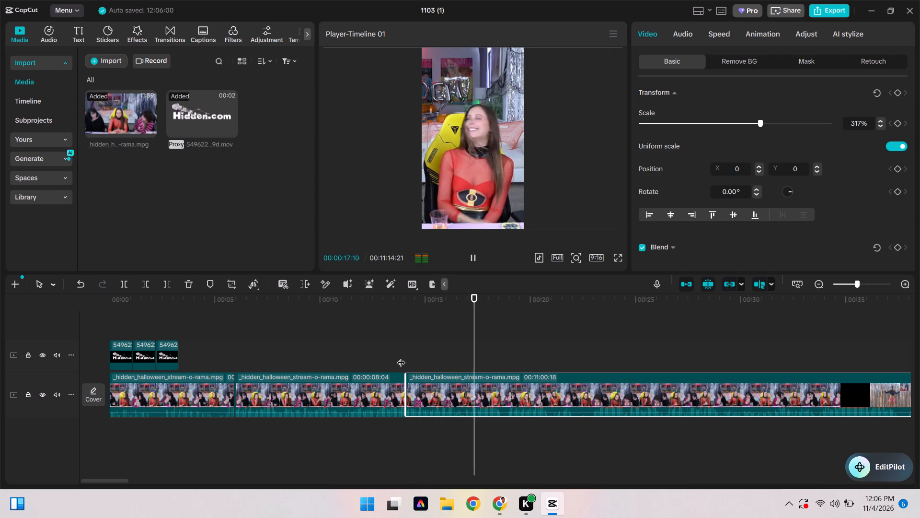
key("space")
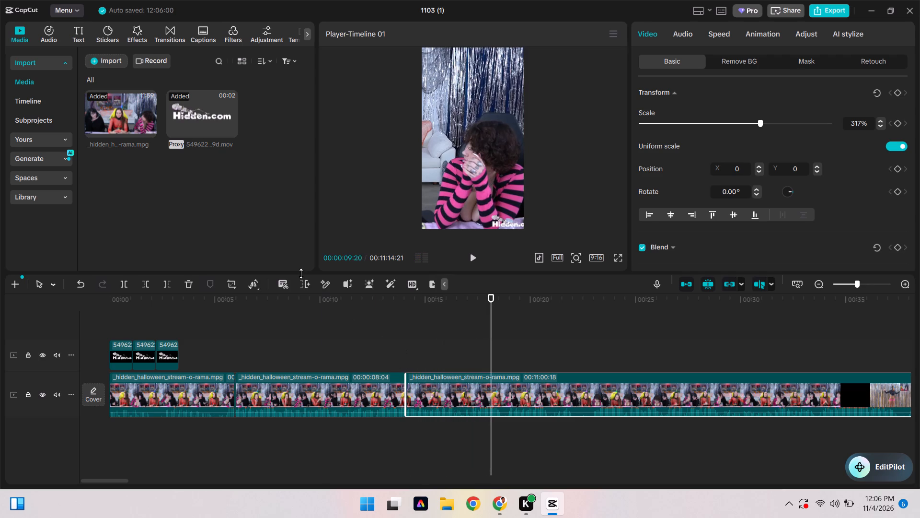
left_click(128, 280)
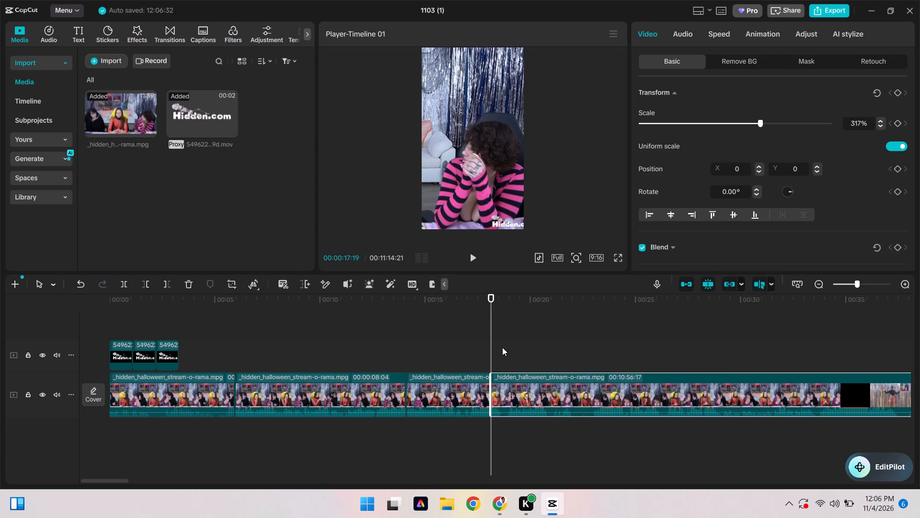
Play across the new cut and reframe the fourth stream segment on the woman in the pink-and-black striped sweater, position X -2047, Y 0.
left_click_drag(491, 334, 461, 345)
key("space")
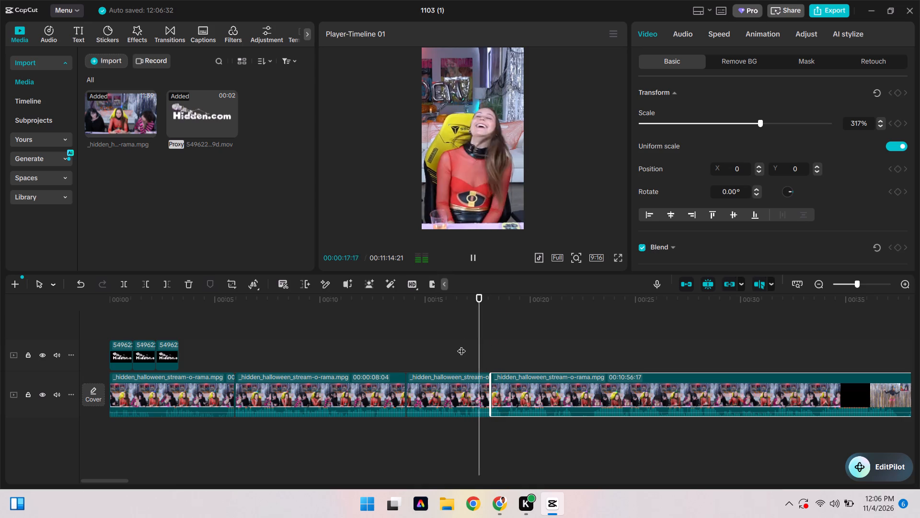
key("space")
key("space")
key("space")
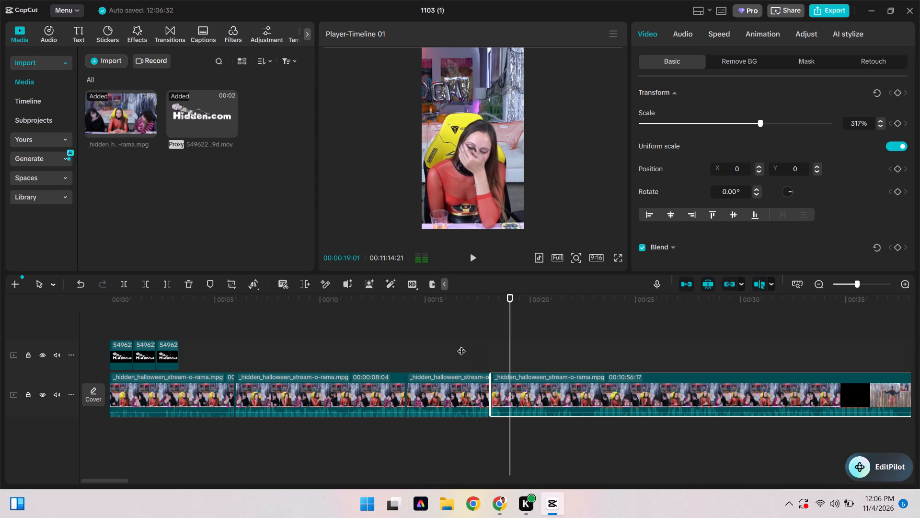
key("space")
key("space")
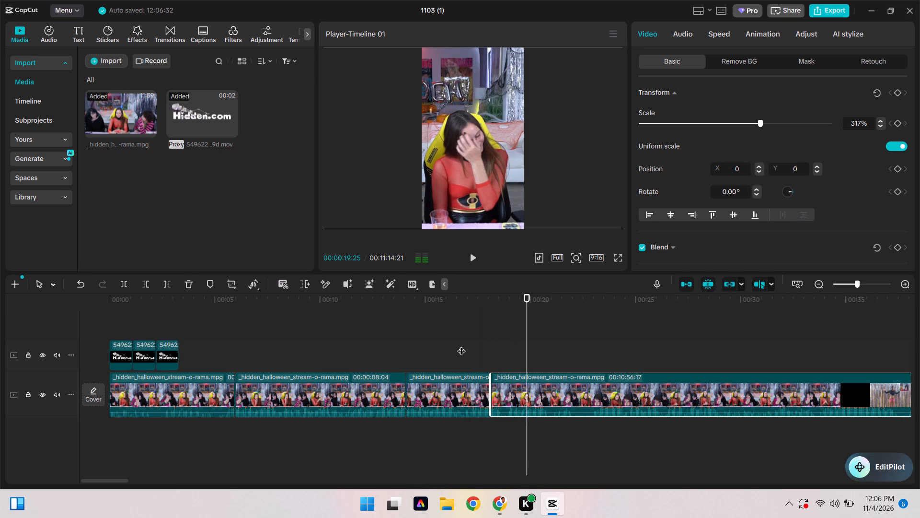
left_click_drag(479, 178, 387, 185)
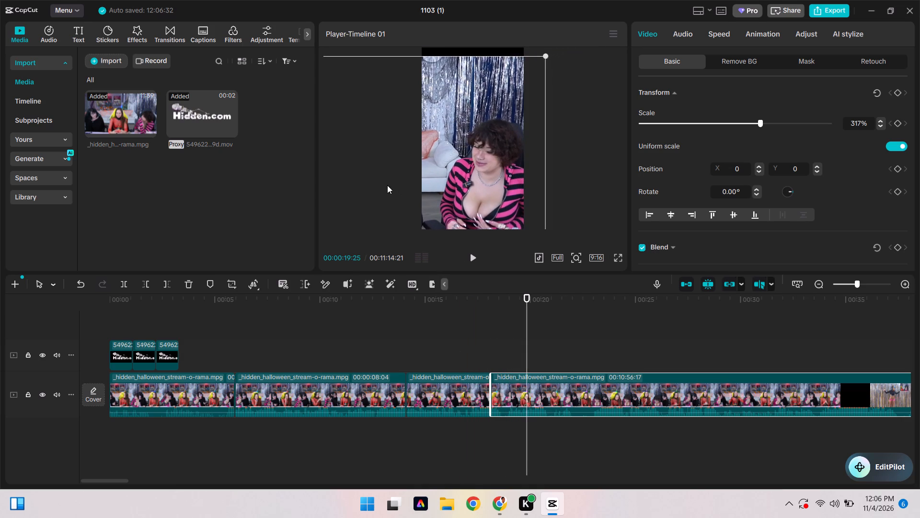
left_click_drag(387, 185, 382, 176)
Play the reframed fourth stream segment and split it at 00:00:34:11, just before the black section.
left_click_drag(523, 321, 499, 325)
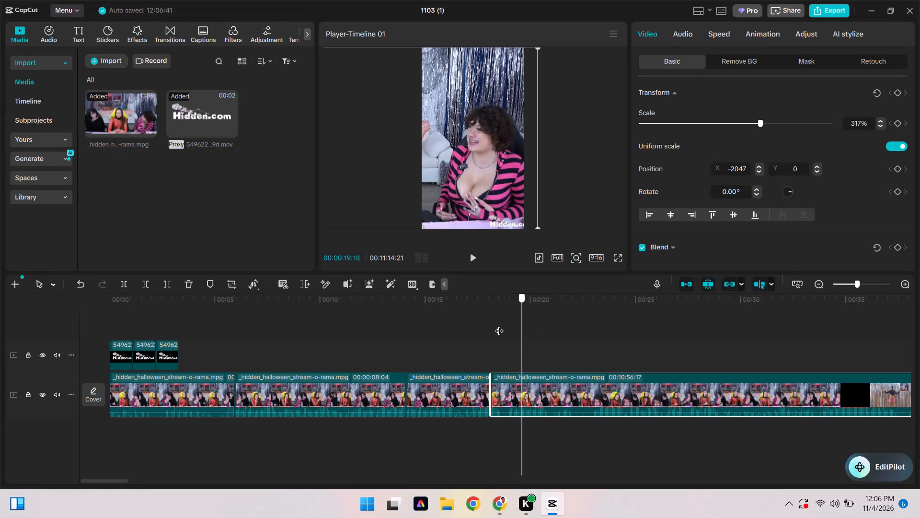
left_click_drag(499, 325, 436, 323)
key("space")
key("space")
key("space")
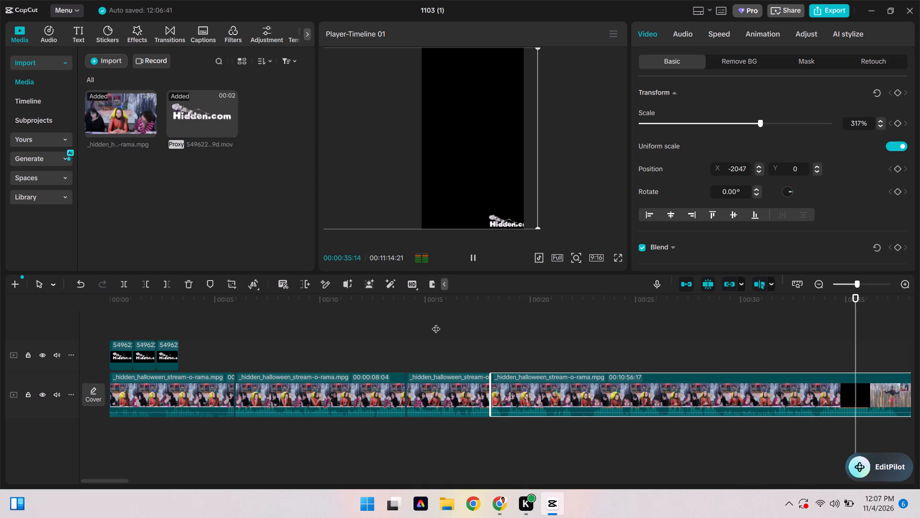
key("space")
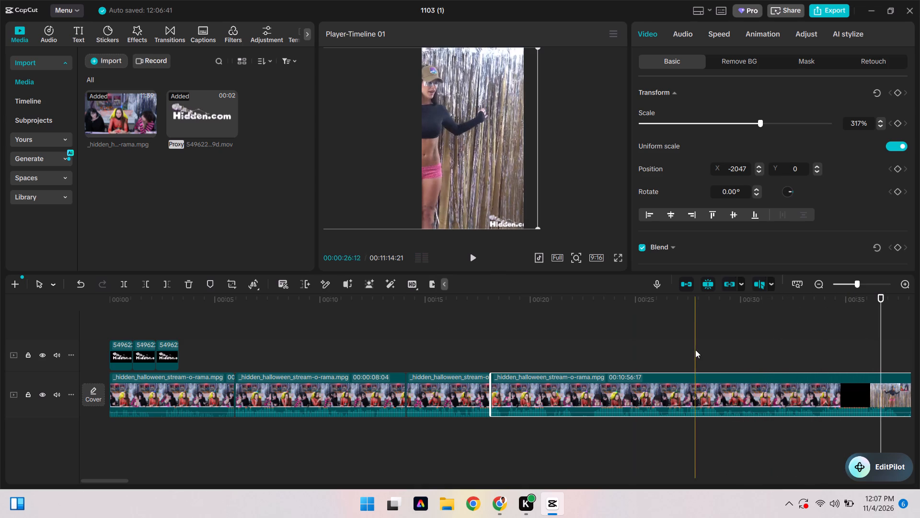
left_click_drag(882, 302, 727, 336)
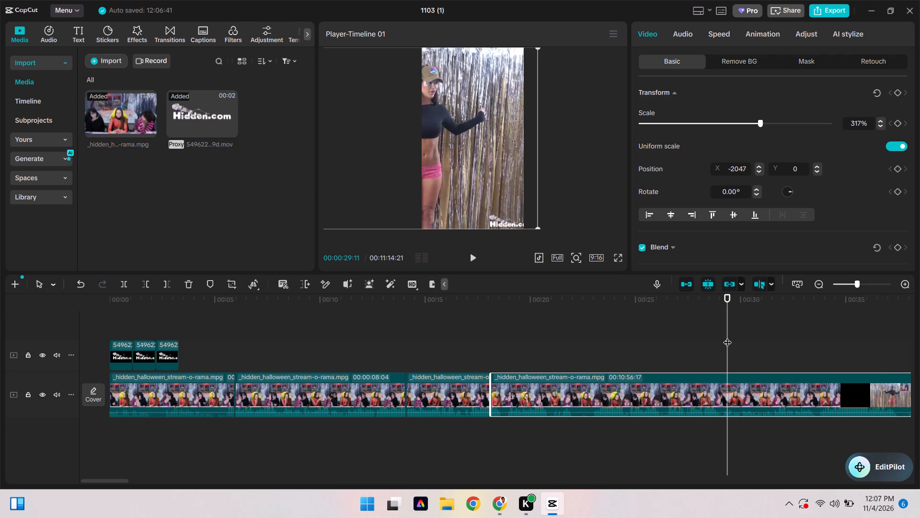
left_click(727, 336)
left_click_drag(727, 336, 758, 331)
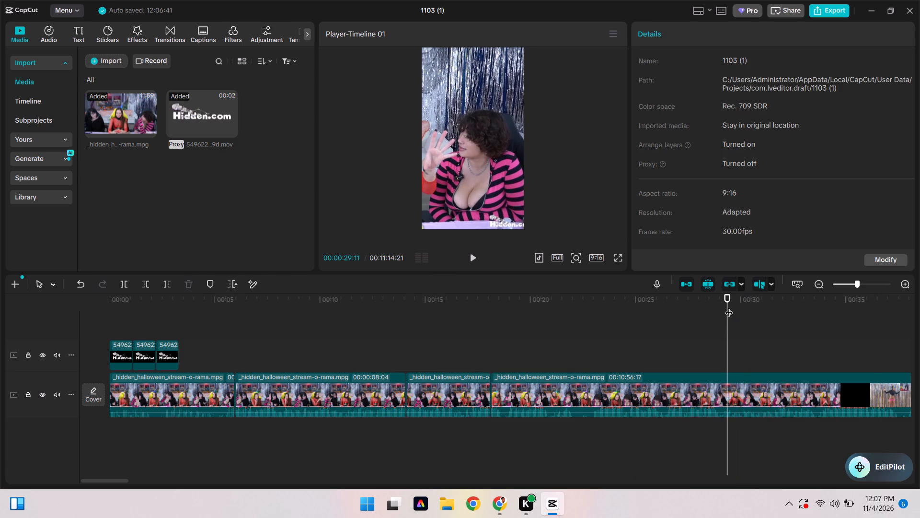
left_click_drag(728, 306, 825, 319)
key("space")
key("space")
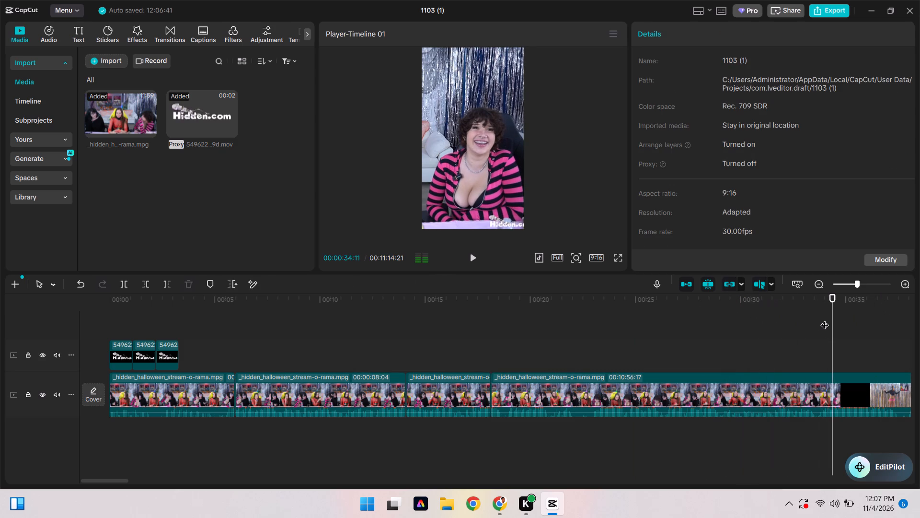
left_click(122, 282)
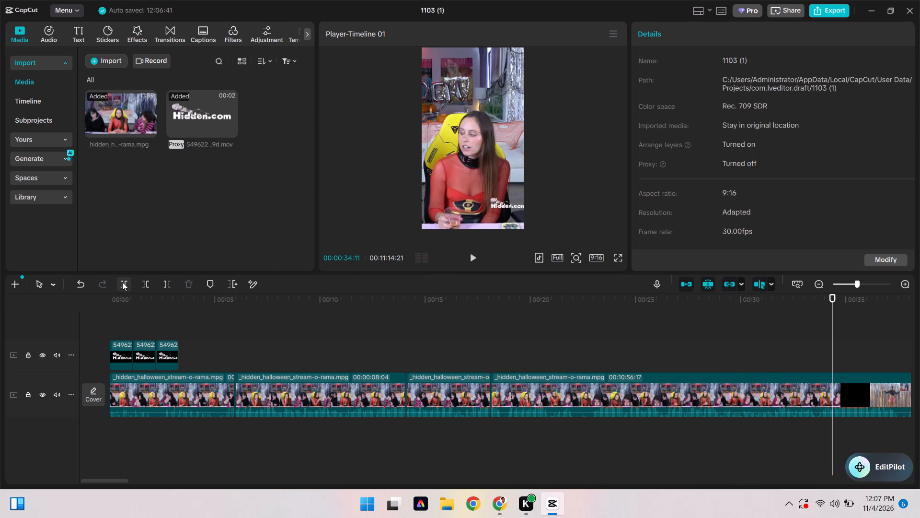
Delete the 00:00:16:07 stream segment framed on the woman in the striped sweater, closing the gap on the timeline.
left_click(654, 382)
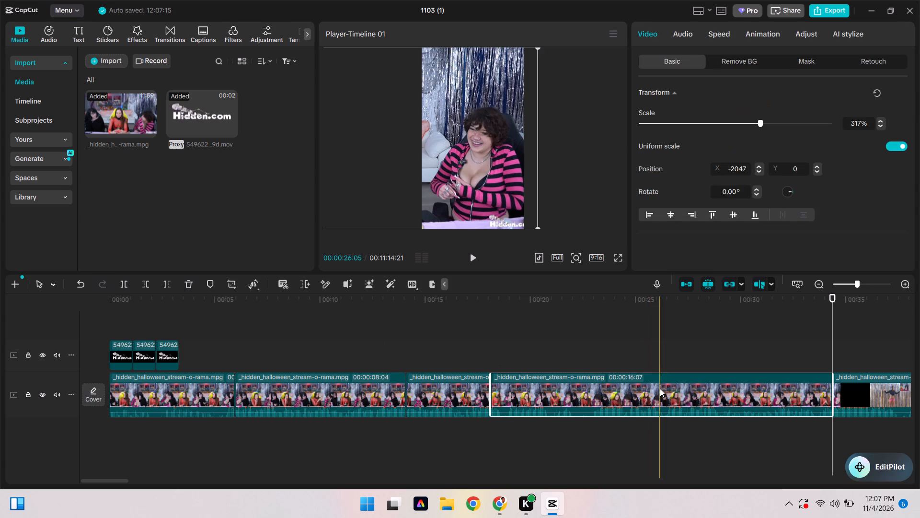
left_click(185, 283)
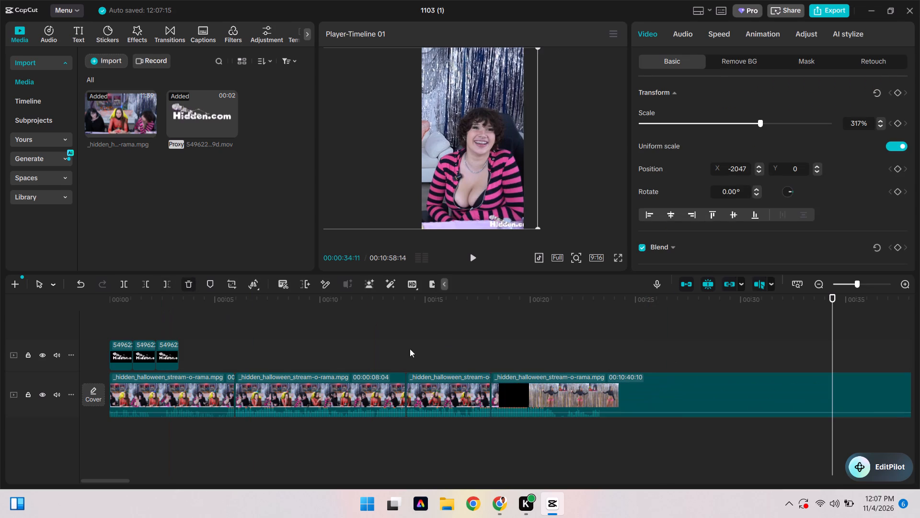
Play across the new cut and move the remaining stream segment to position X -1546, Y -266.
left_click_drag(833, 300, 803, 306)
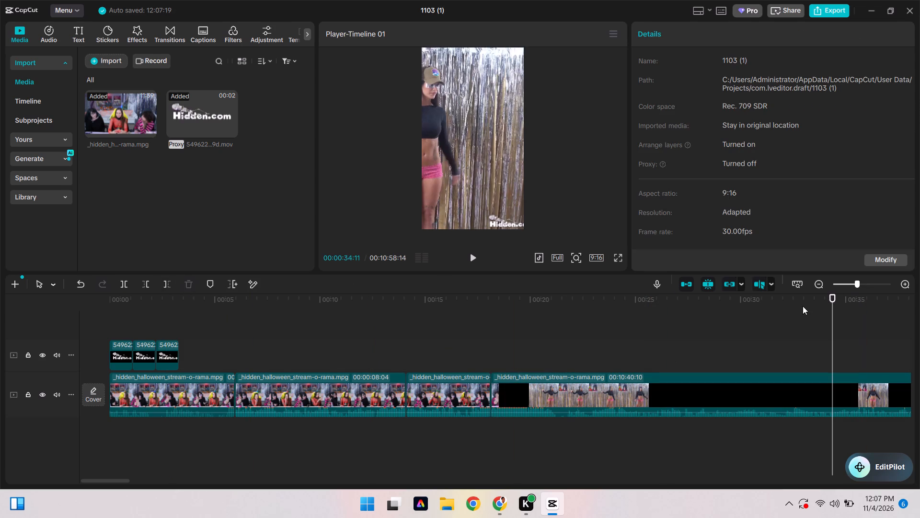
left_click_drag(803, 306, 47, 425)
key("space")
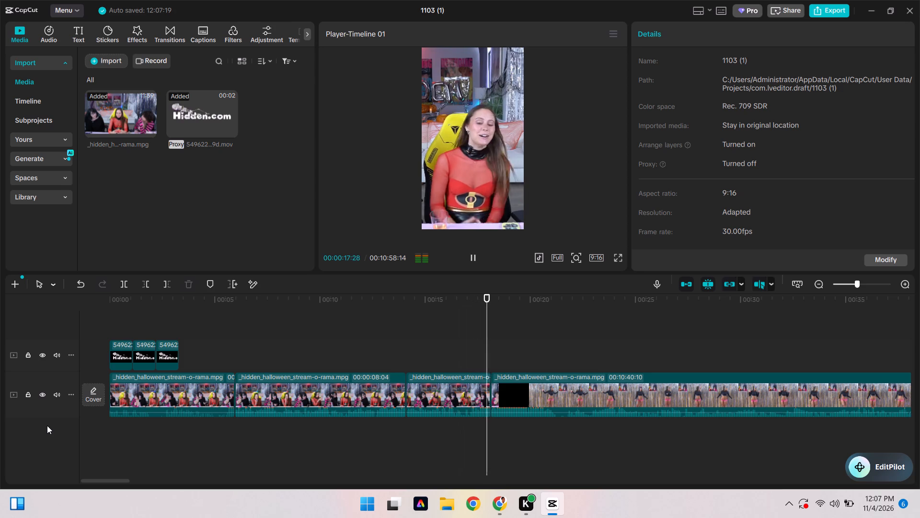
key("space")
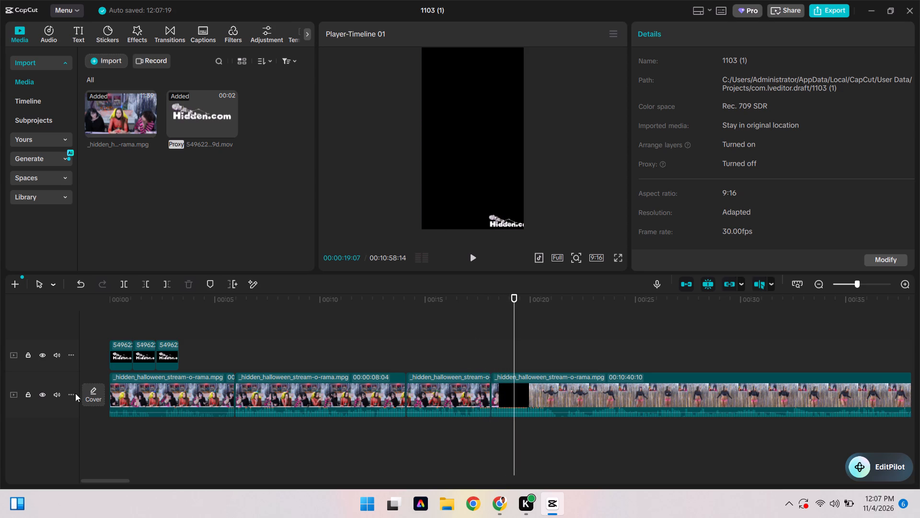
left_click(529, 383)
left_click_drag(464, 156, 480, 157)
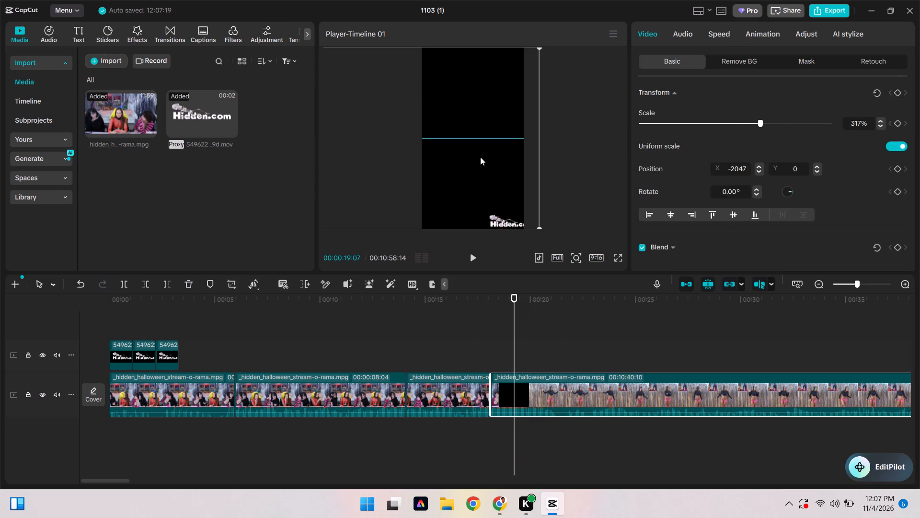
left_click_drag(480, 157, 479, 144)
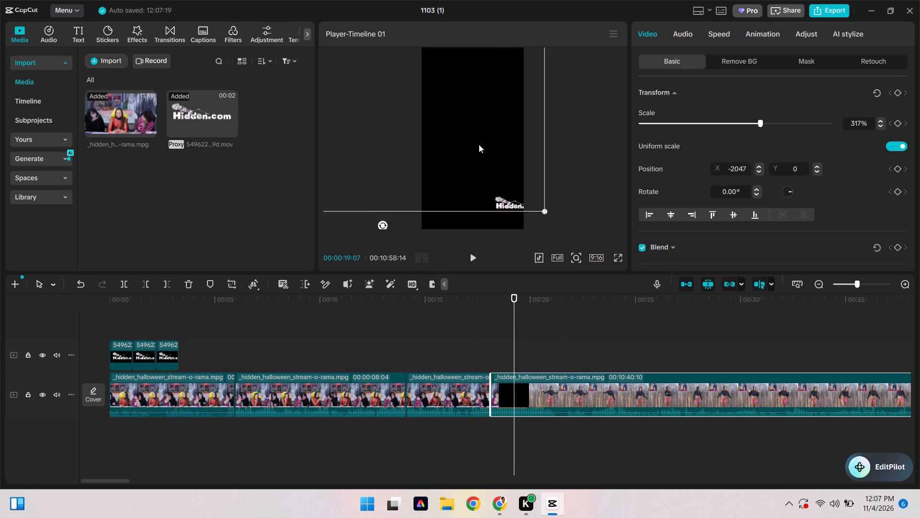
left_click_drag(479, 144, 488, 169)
Replay the cut up to the black section and reposition the remaining stream segment to X -678, Y 177.
left_click_drag(515, 300, 464, 318)
key("space")
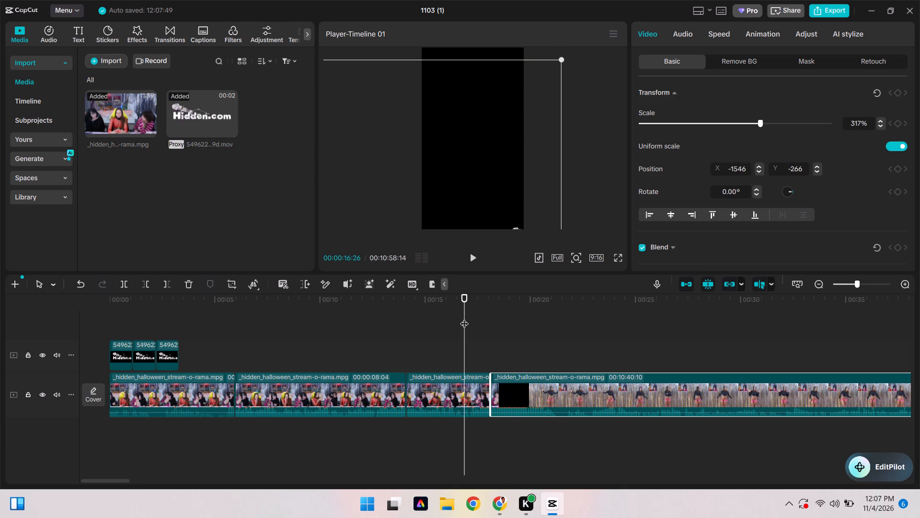
key("space")
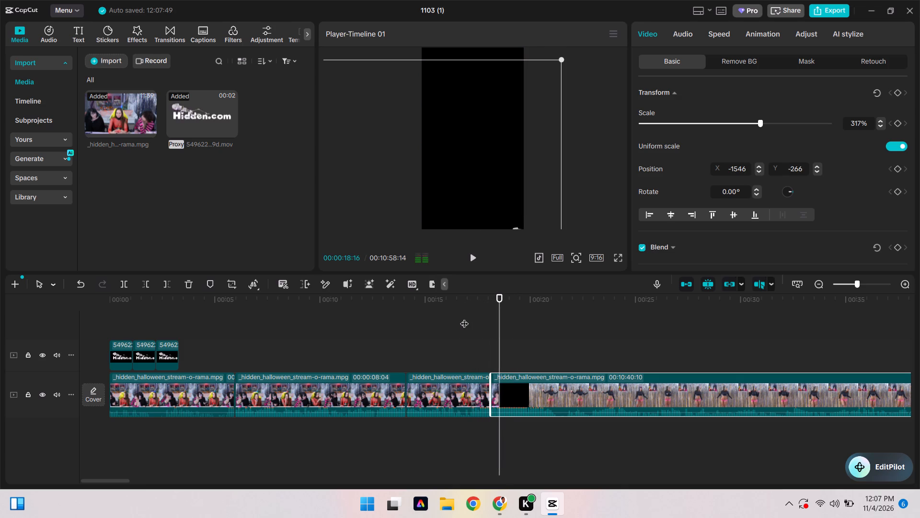
key("space")
key("space")
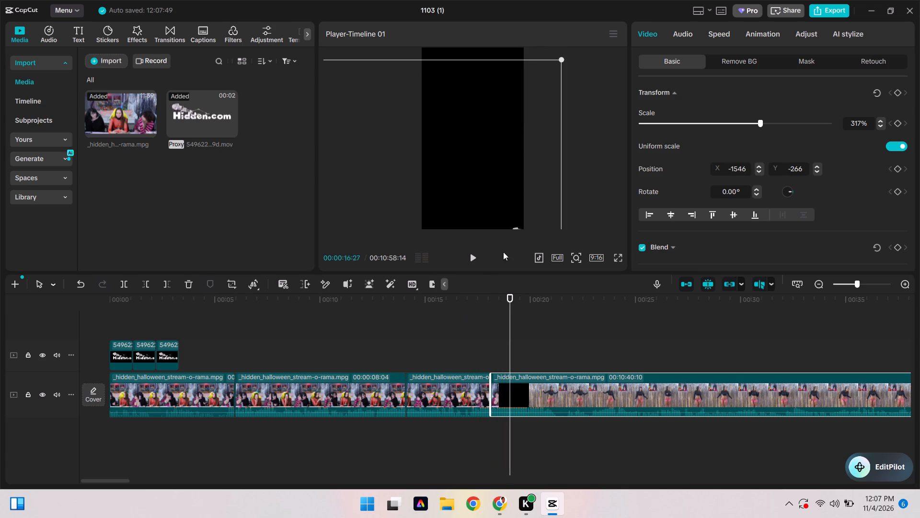
left_click_drag(506, 183, 563, 156)
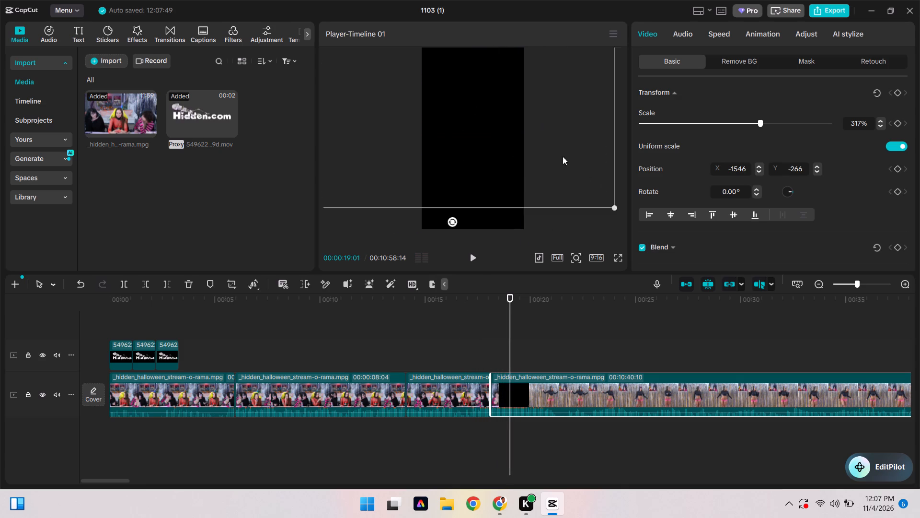
left_click_drag(563, 156, 548, 162)
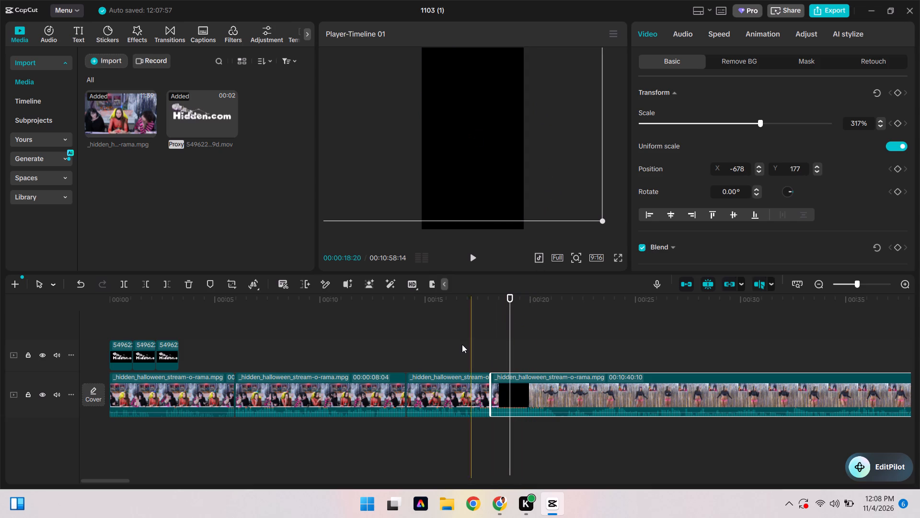
Split the stream inside the black section, leaving 00:10:39:13 after the cut, and delete the short piece before it.
double_click(119, 289)
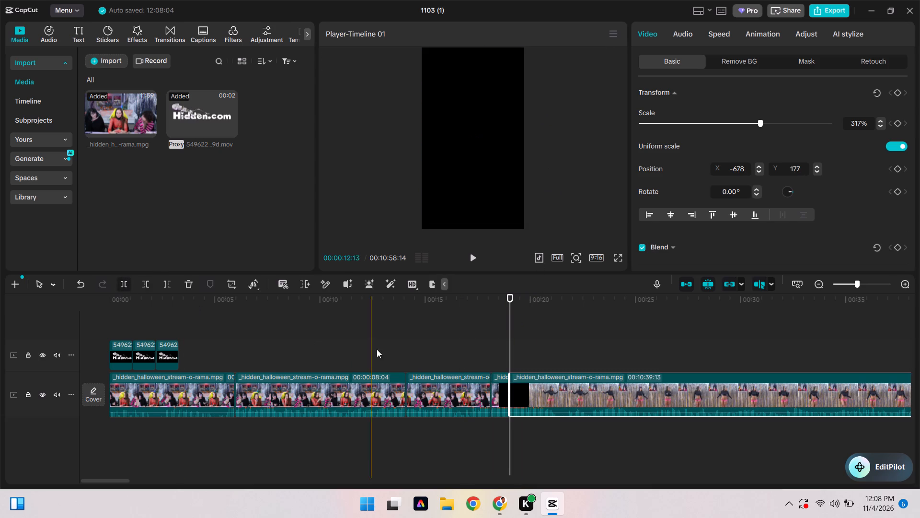
left_click(477, 365)
left_click(502, 384)
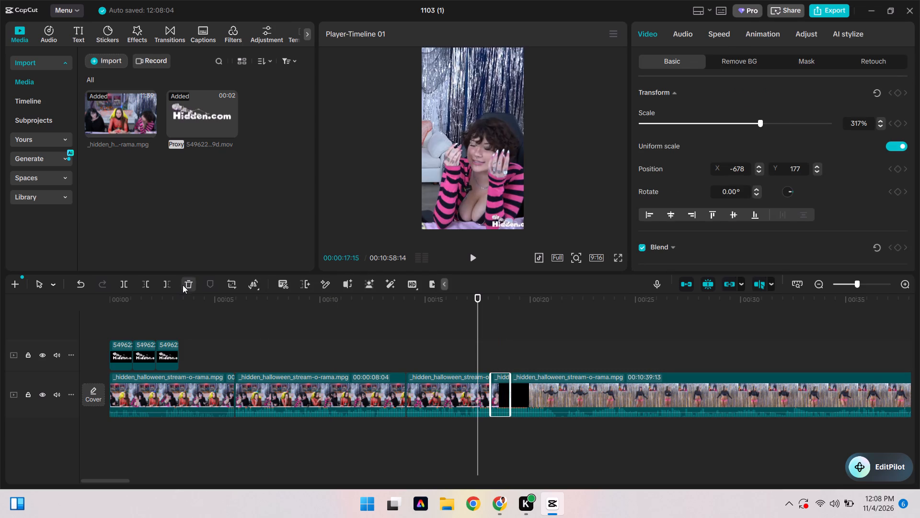
left_click(183, 283)
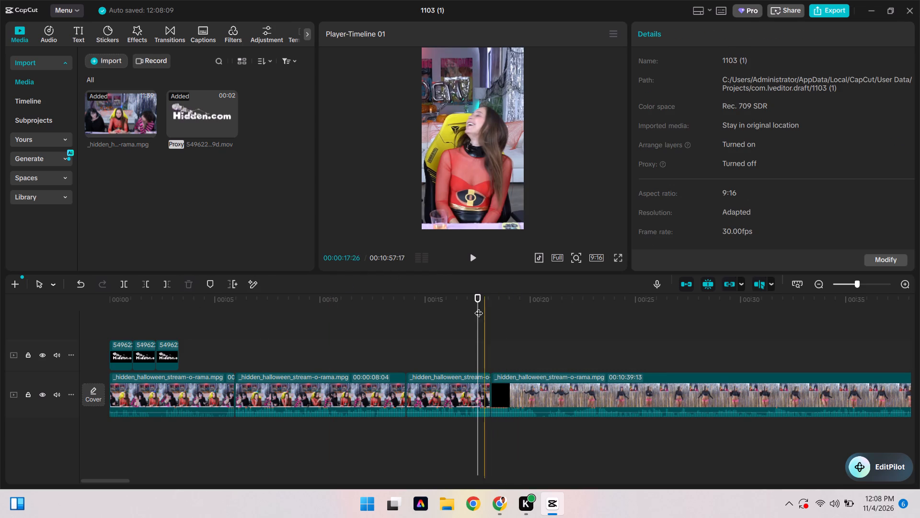
Play to the end of the black section, split there leaving 00:10:38:17, and delete the short black piece.
left_click_drag(478, 307, 424, 307)
key("space")
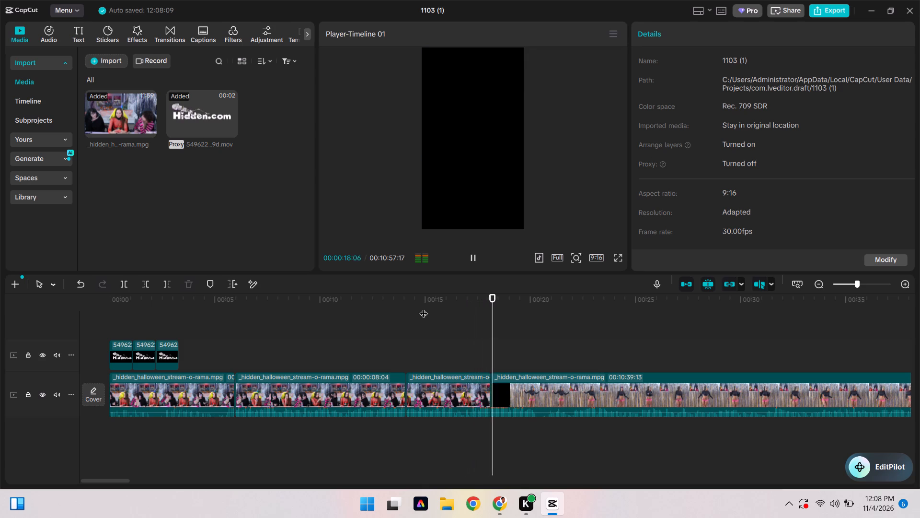
key("space")
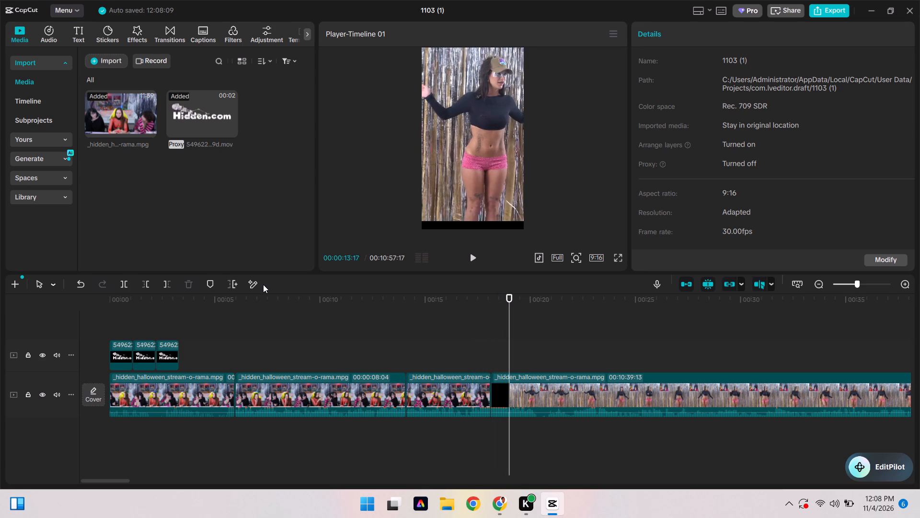
left_click(125, 286)
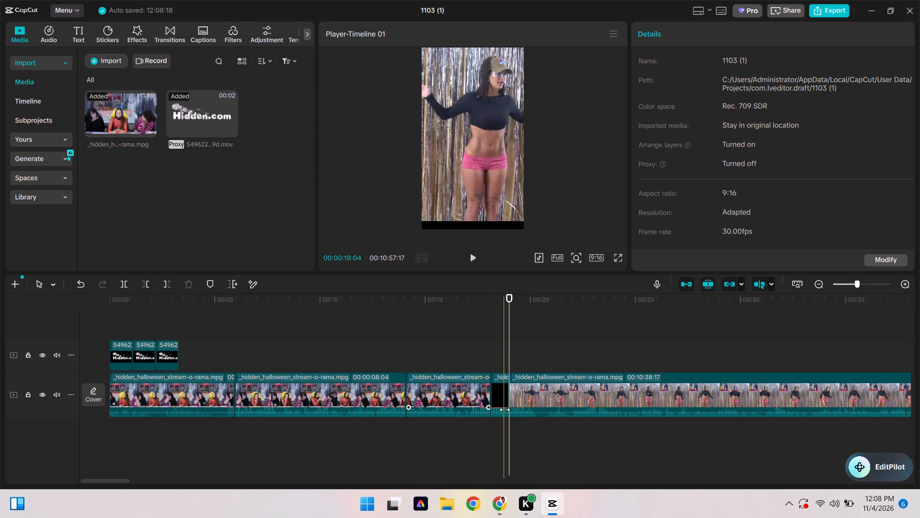
left_click(500, 400)
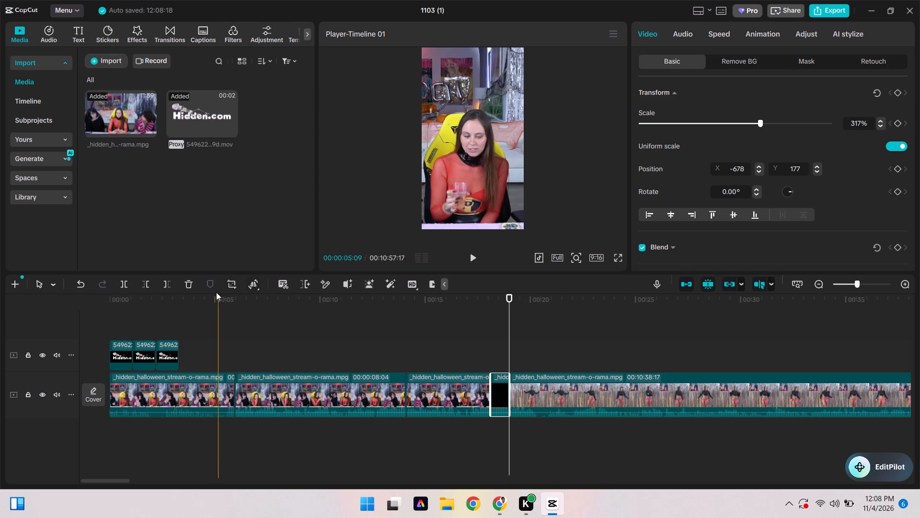
left_click(186, 287)
Play the segment of the woman in the cap and pink shorts and split it at 00:00:26:22.
left_click_drag(512, 325, 457, 352)
key("space")
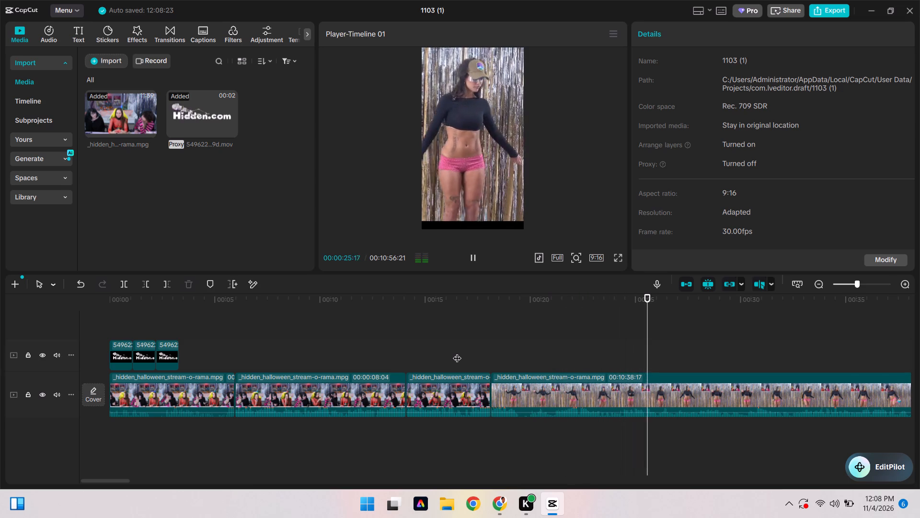
key("space")
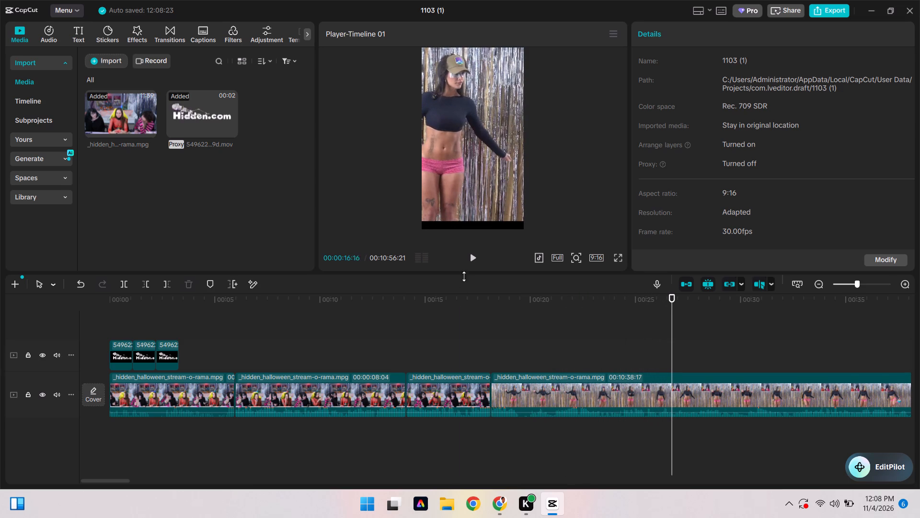
left_click(126, 283)
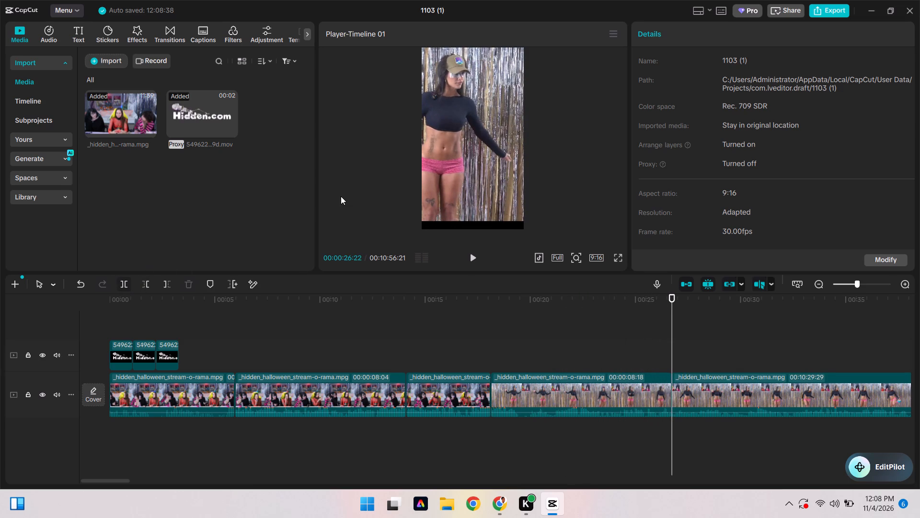
Reframe the remaining stream segment to centre the woman in the cap, position X 0, Y 127.
left_click_drag(442, 150, 460, 152)
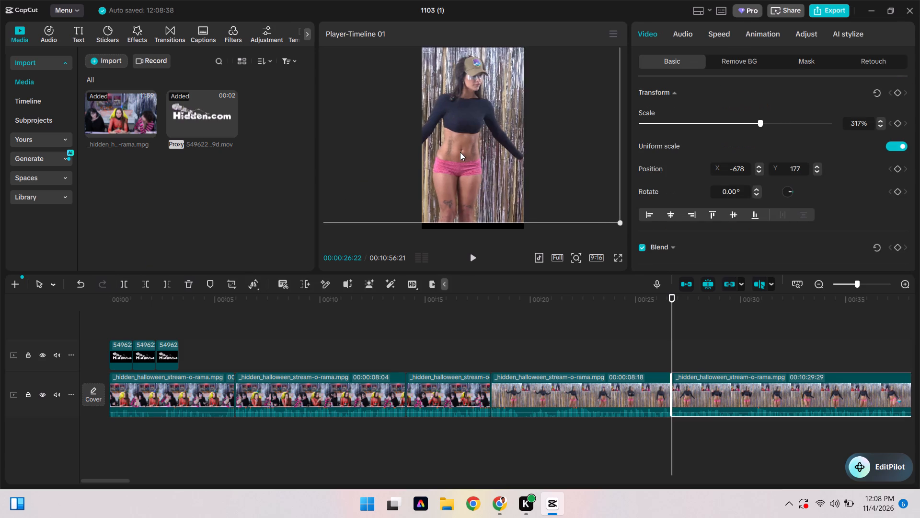
left_click_drag(460, 152, 472, 153)
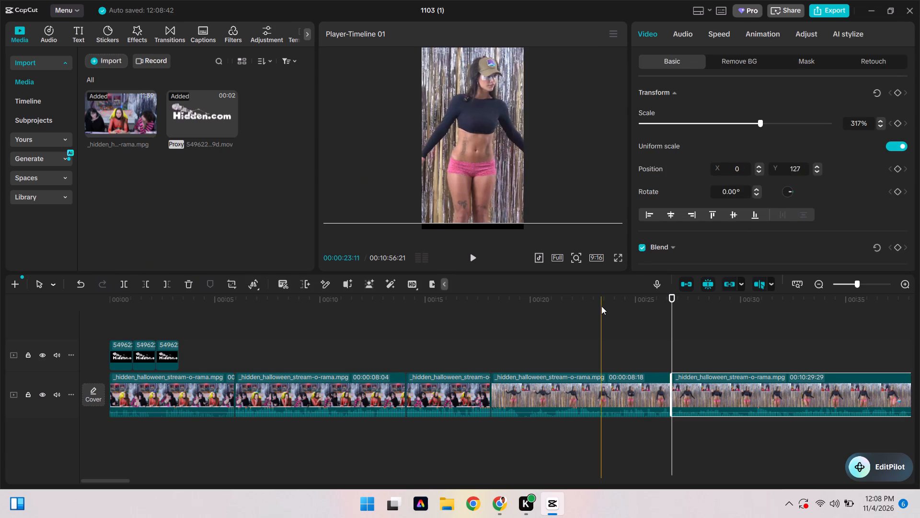
Play the 00:00:08:18 stream segment and reframe it on the woman in the cap, position X -849, Y 0.
left_click_drag(671, 309, 514, 332)
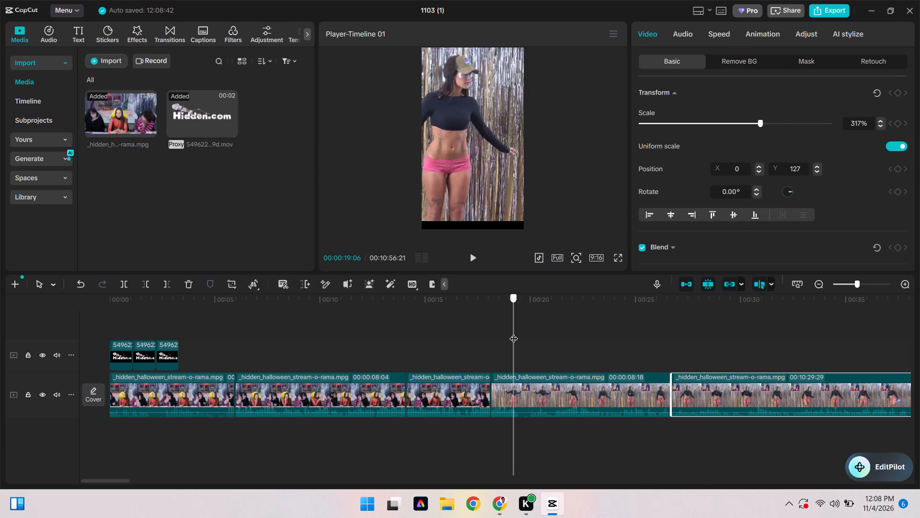
key("space")
key("space")
key("space")
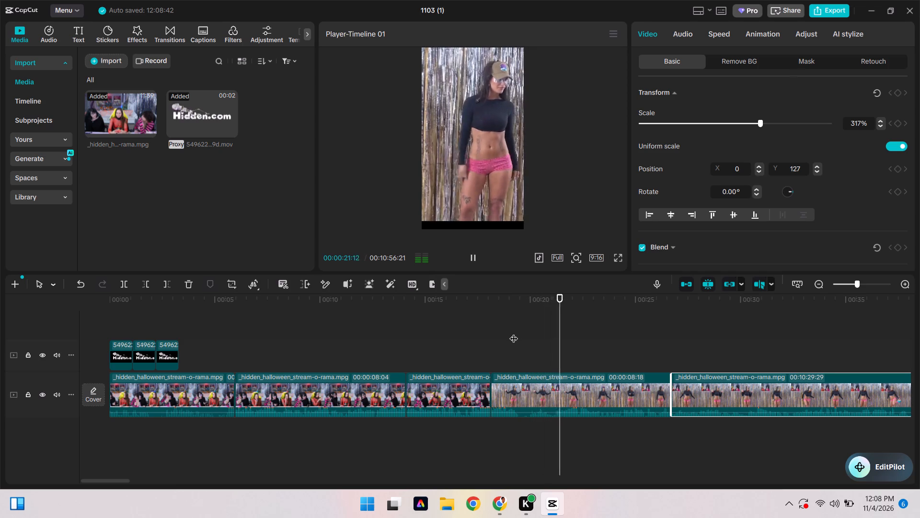
key("space")
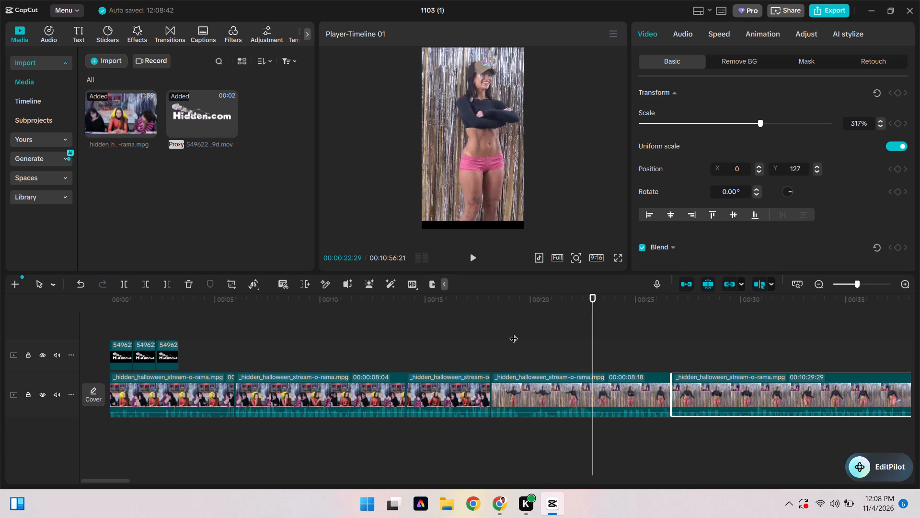
left_click(457, 141)
left_click_drag(457, 141, 464, 141)
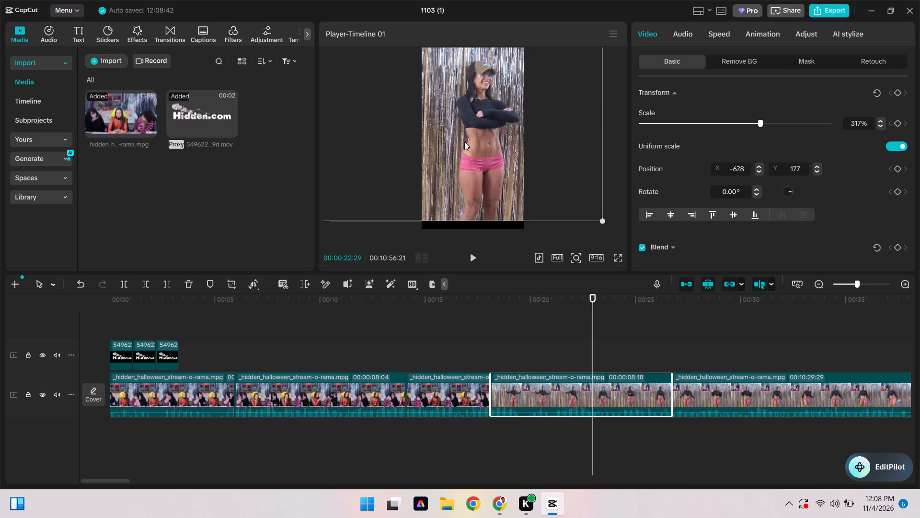
left_click_drag(464, 141, 443, 144)
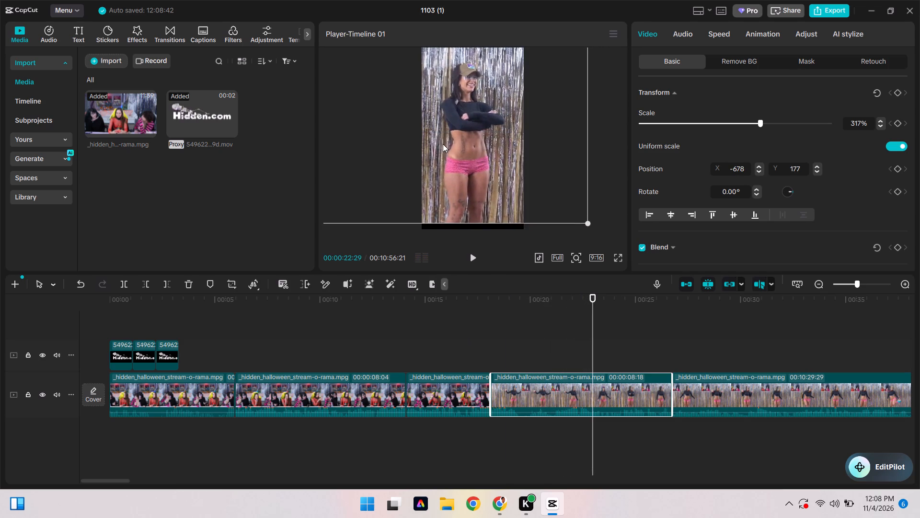
left_click_drag(443, 144, 449, 148)
Play the timeline from 00:00:15:14 to check the reframed segment after the cut.
left_click_drag(594, 310, 435, 327)
key("space")
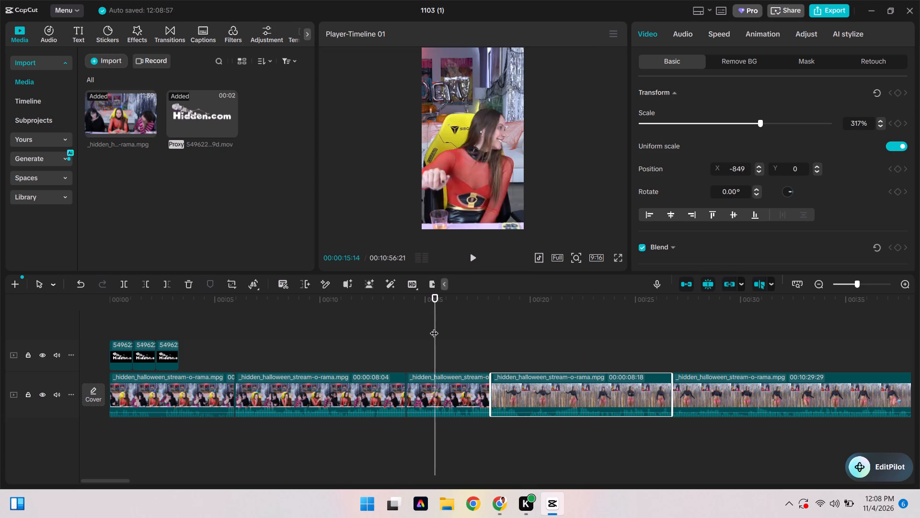
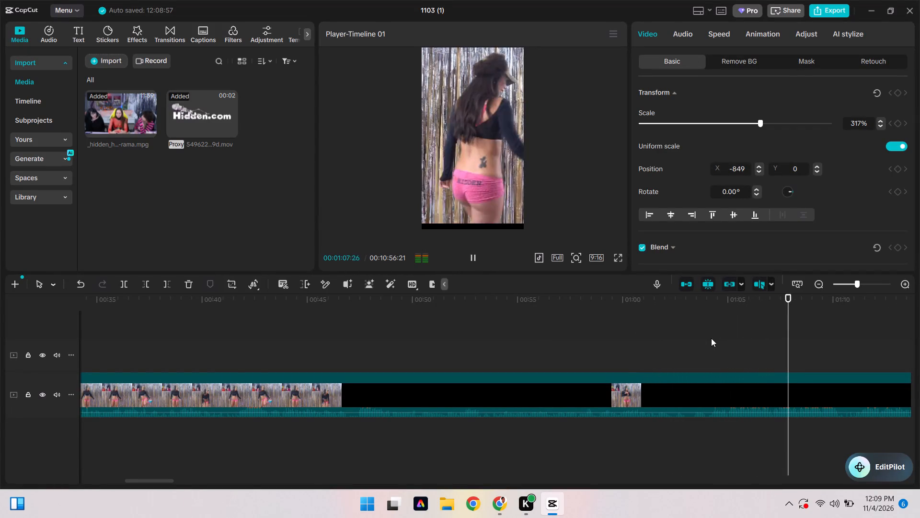
Play the stream to where the woman in the cap gives way to the judges and split it at 00:01:10:19.
key("space")
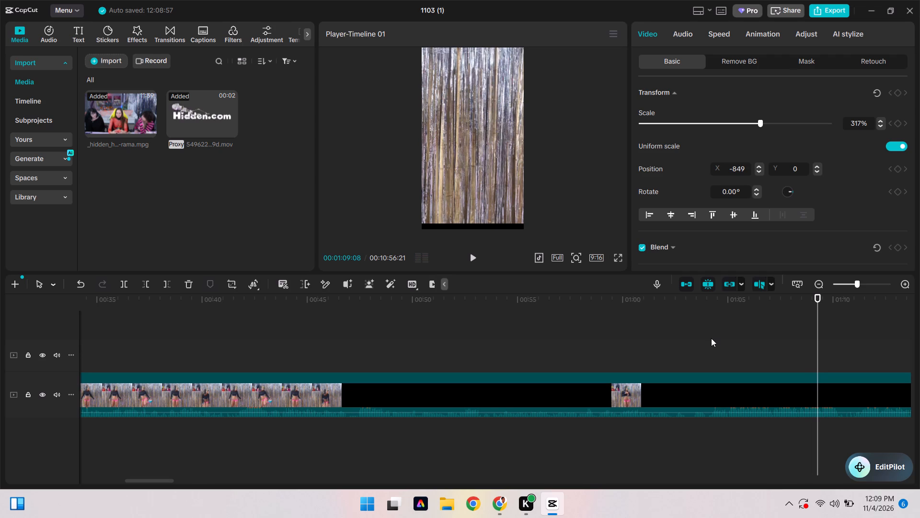
scroll(707, 335, "left", 4)
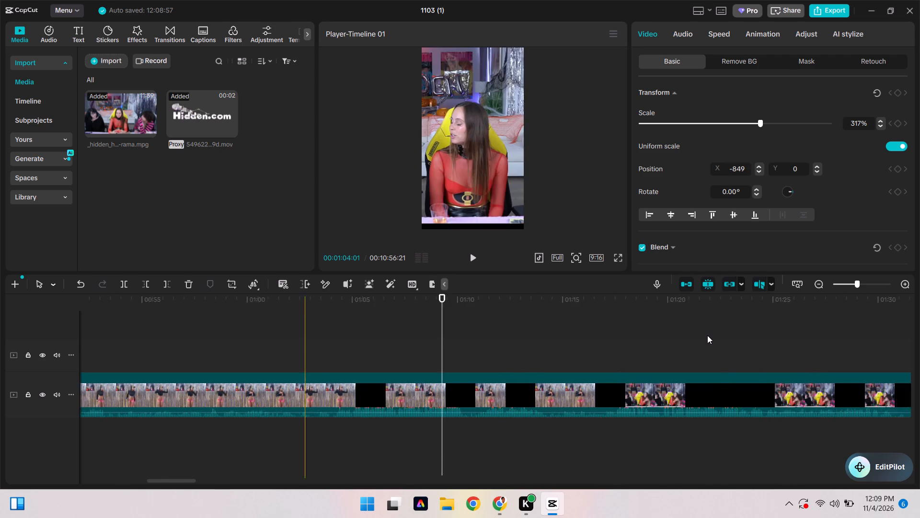
scroll(707, 335, "left", 1)
key("space")
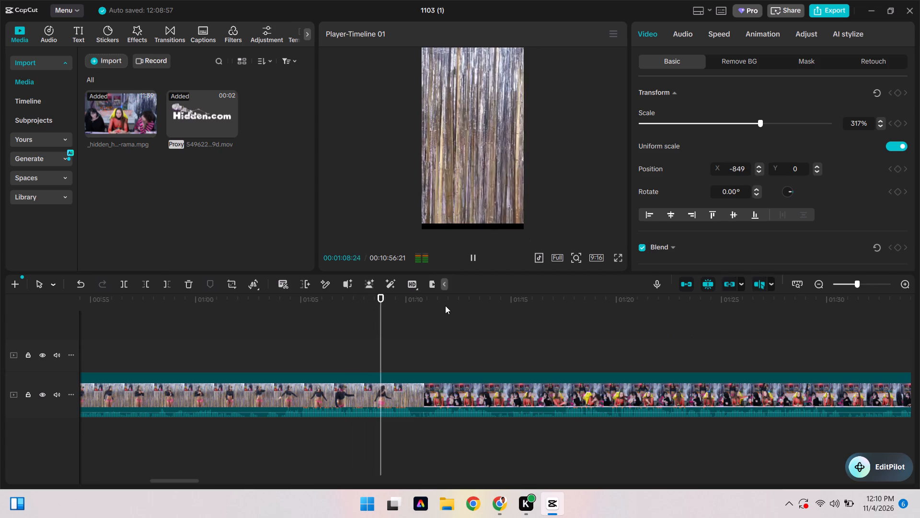
left_click(118, 283)
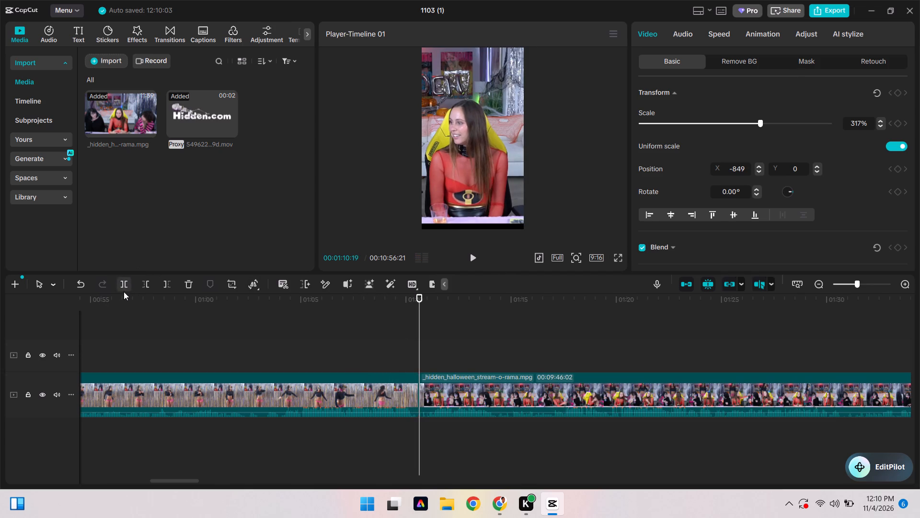
Play the judges' shot, split the stream at 00:01:17:03 and delete everything after the cut.
key("space")
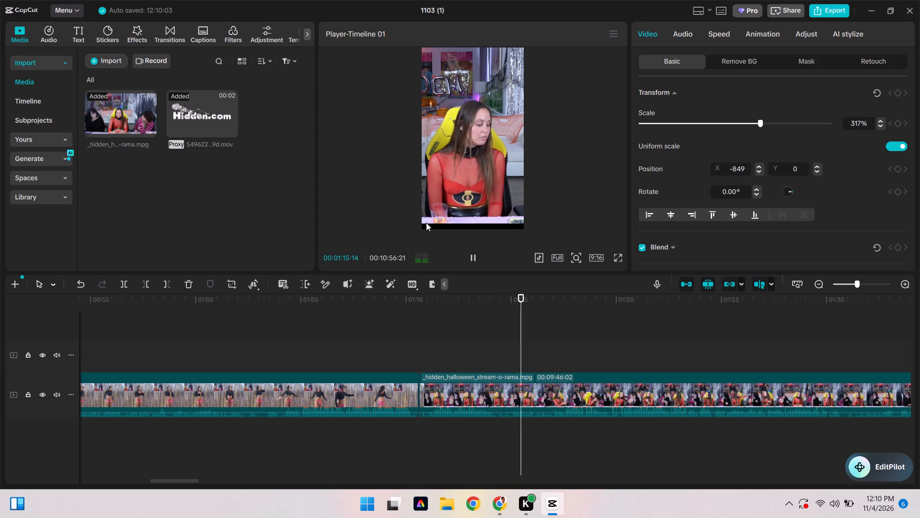
key("space")
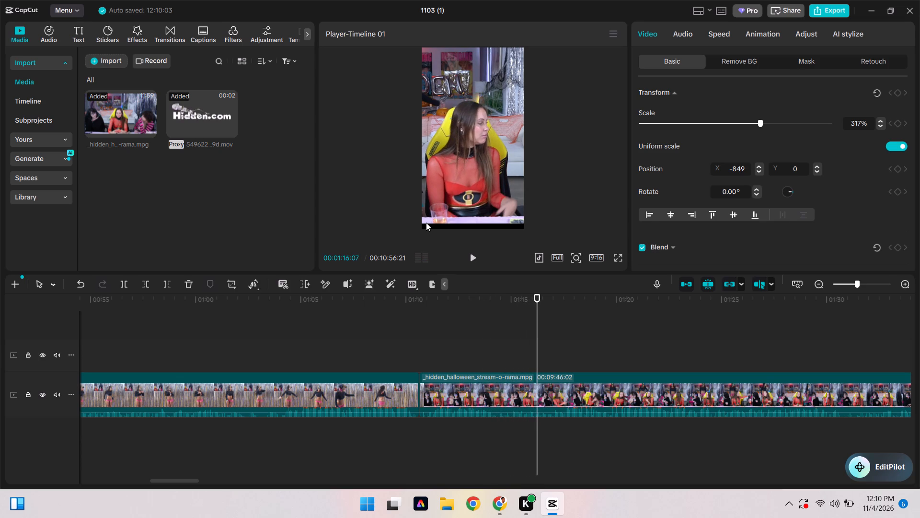
key("space")
key("space")
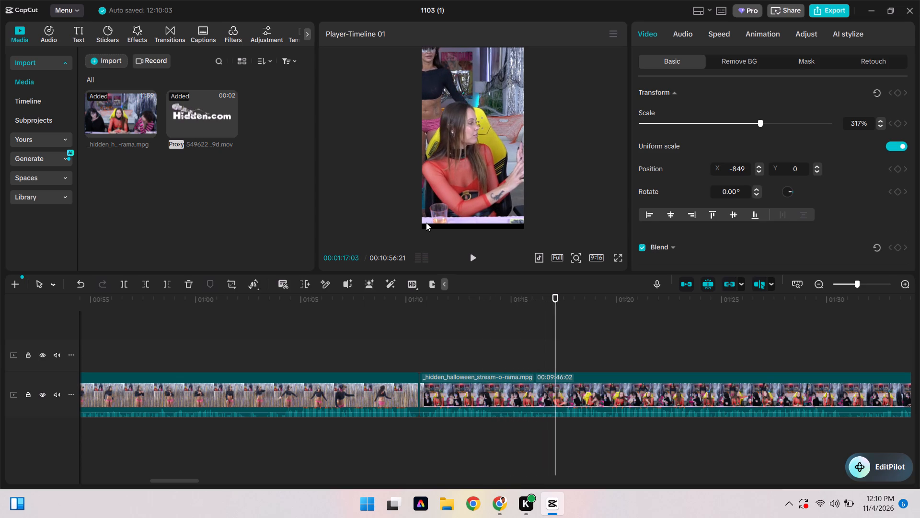
left_click(124, 288)
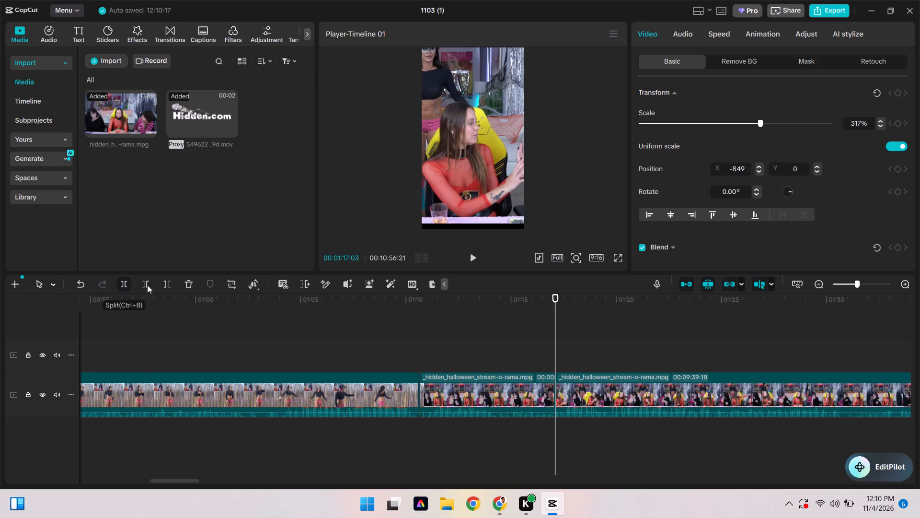
left_click(599, 381)
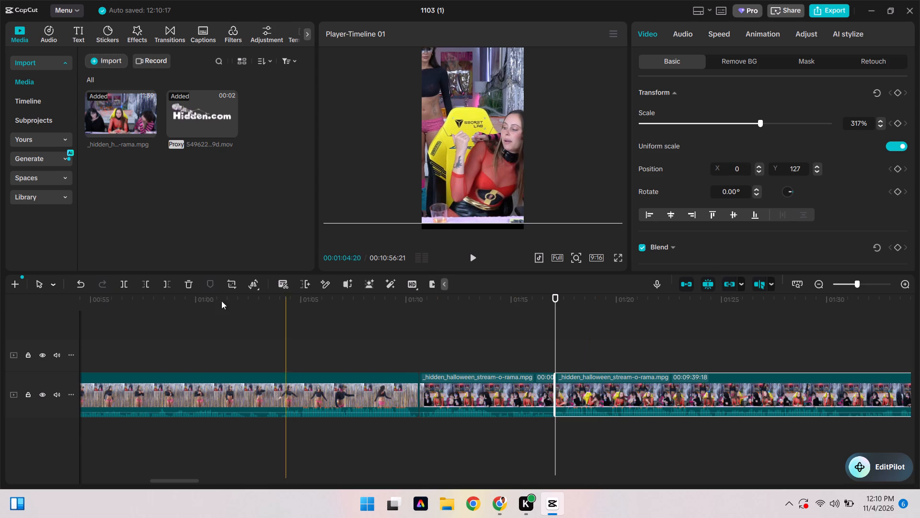
left_click(185, 277)
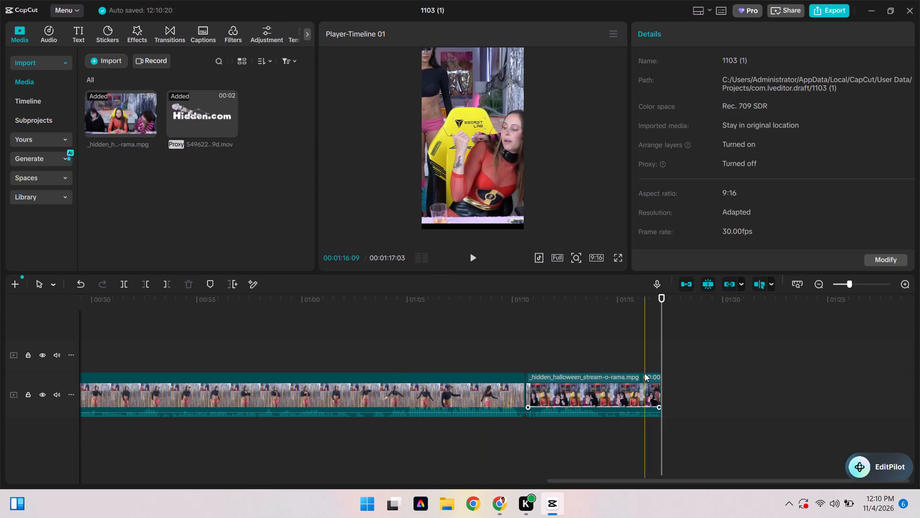
Play the timeline from the start and delete the 00:00:08:04 segment of the woman in the pink striped top.
left_click_drag(662, 325, 43, 365)
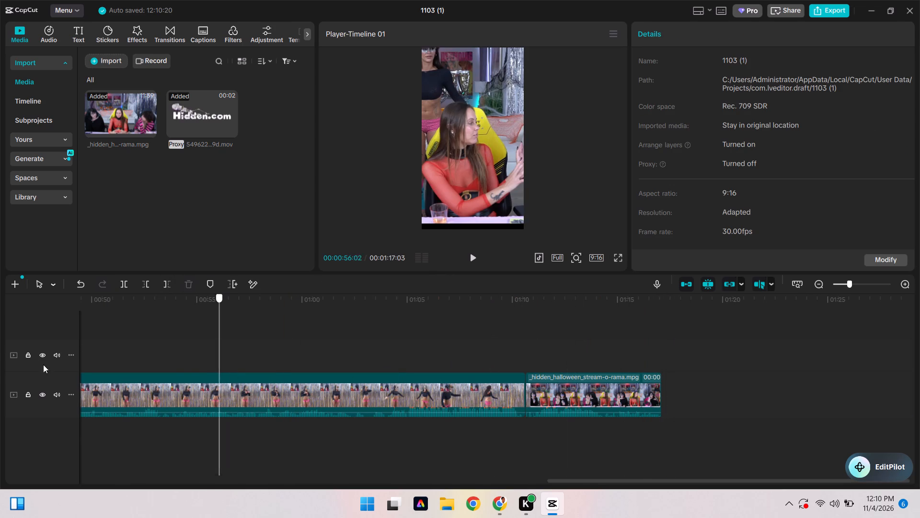
left_click_drag(43, 365, 0, 357)
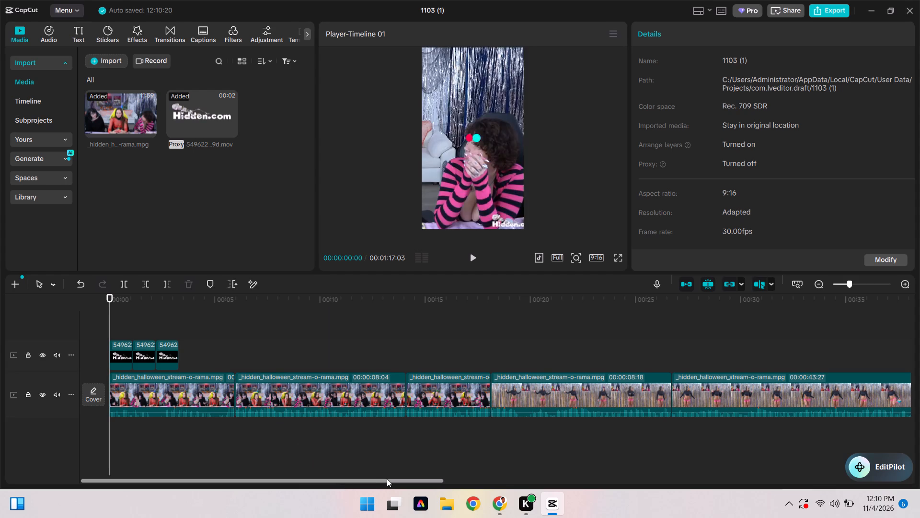
key("space")
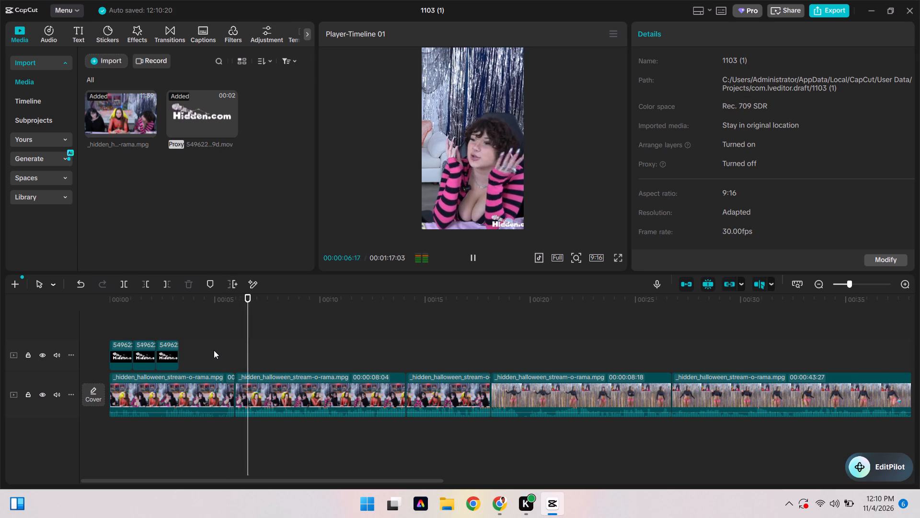
key("space")
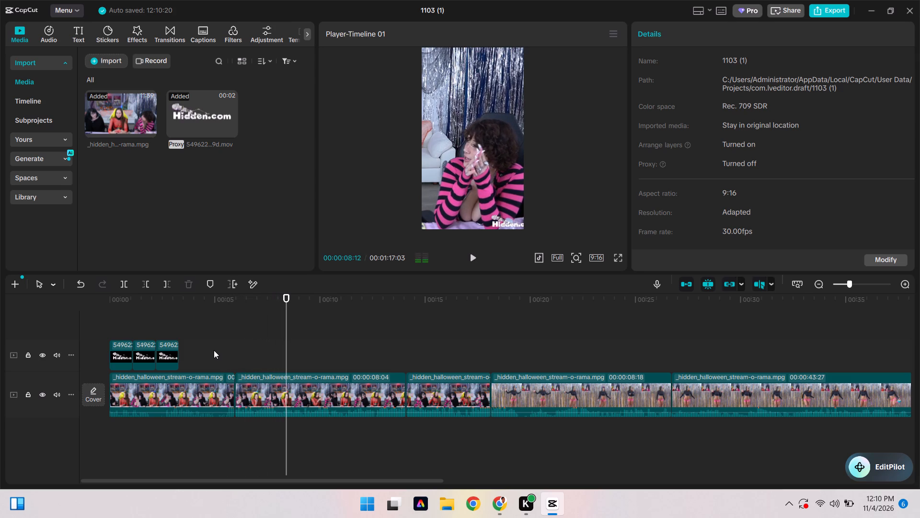
left_click(326, 377)
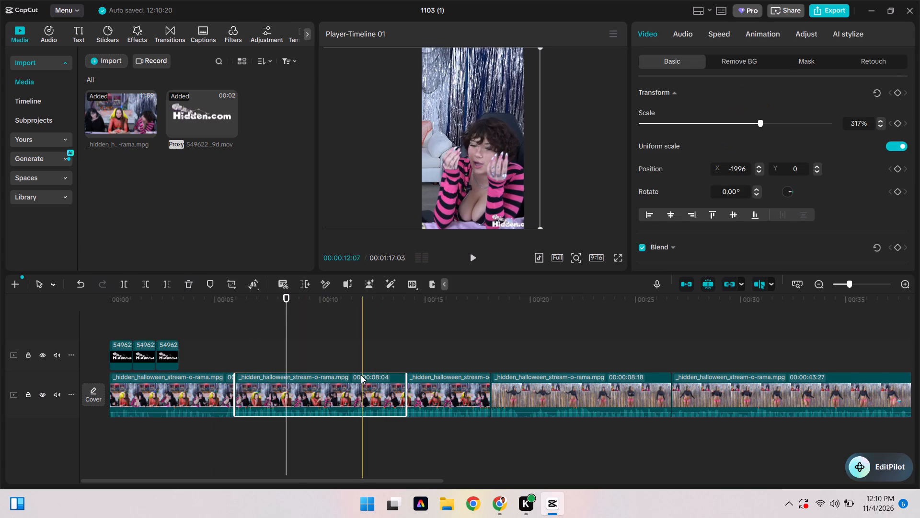
left_click(188, 281)
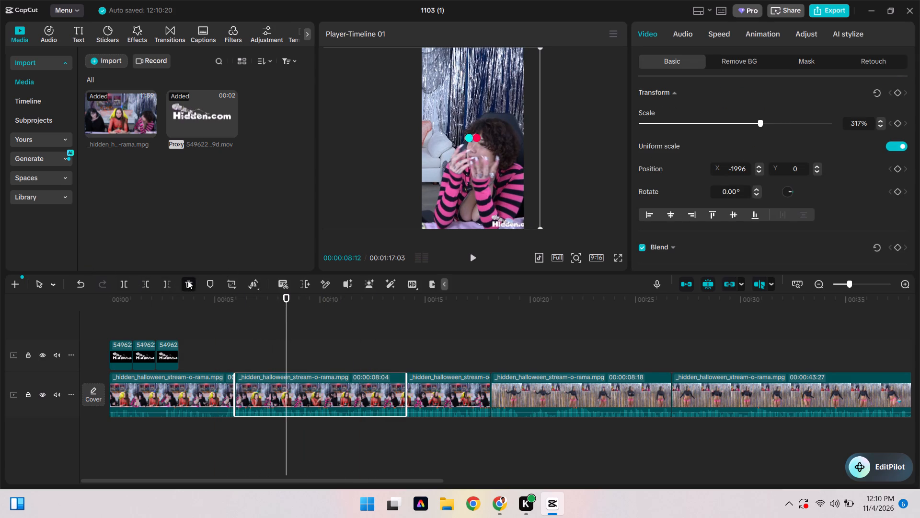
Play the timeline from the start and delete the two opening segments of the woman in the red costume.
left_click_drag(289, 328, 148, 387)
key("space")
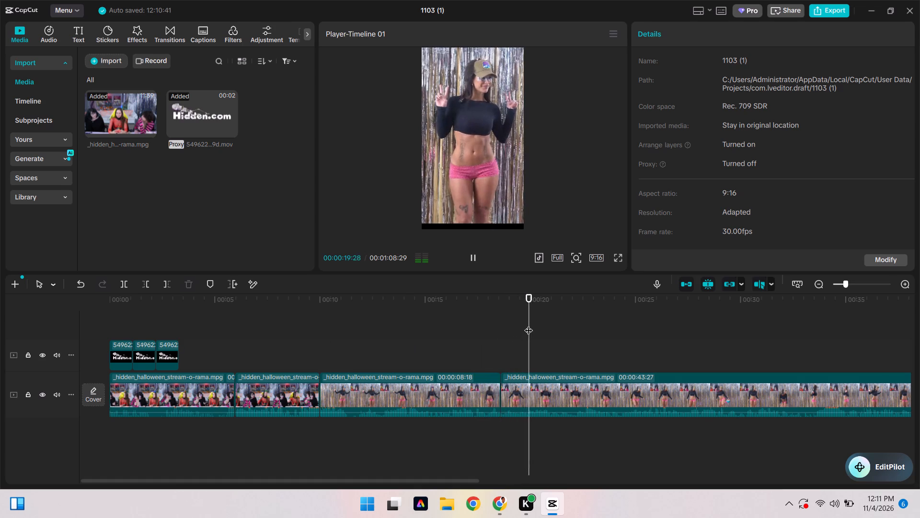
left_click_drag(531, 318, 66, 340)
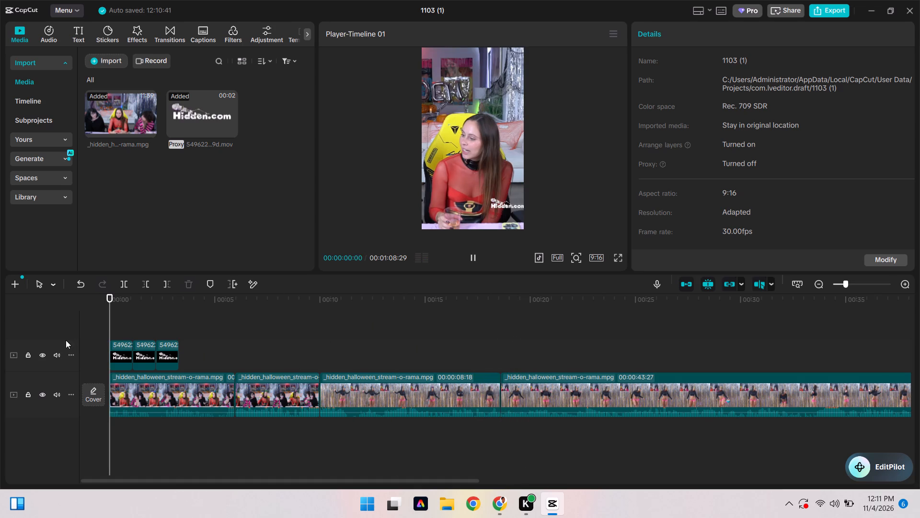
key("space")
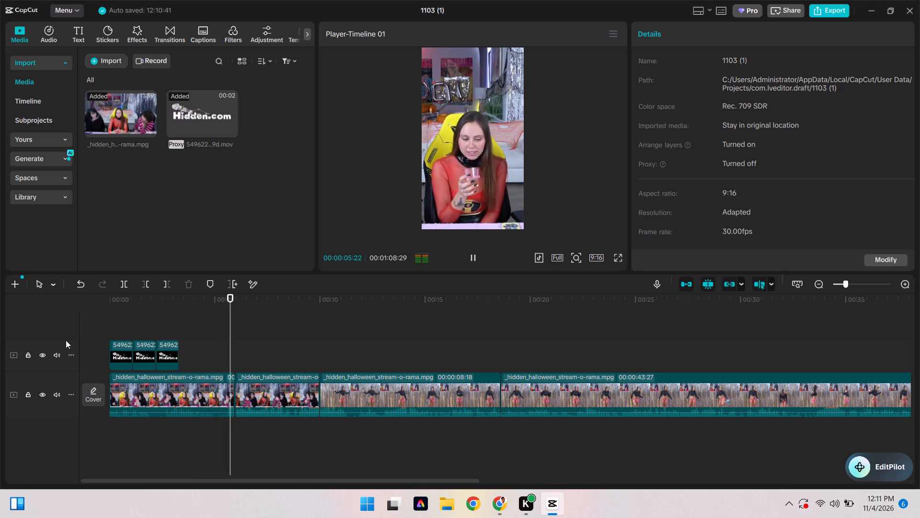
left_click(183, 395)
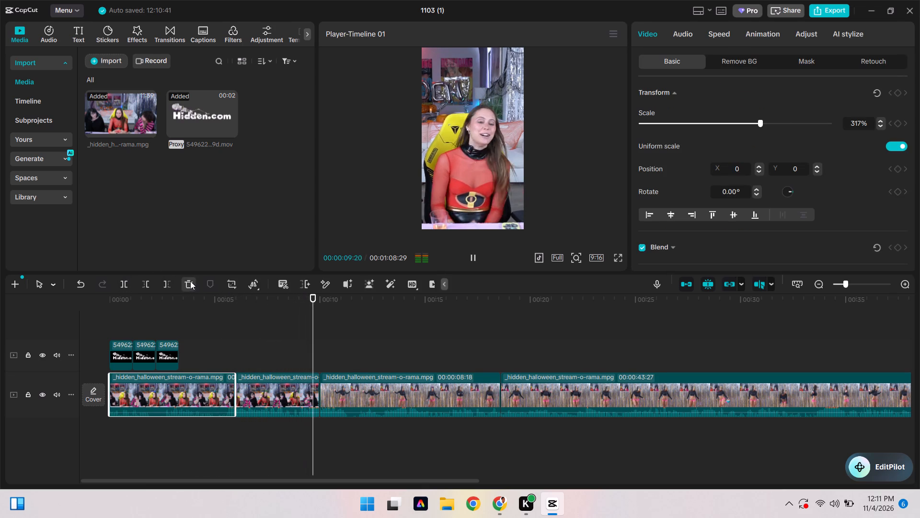
left_click(190, 281)
left_click(157, 394)
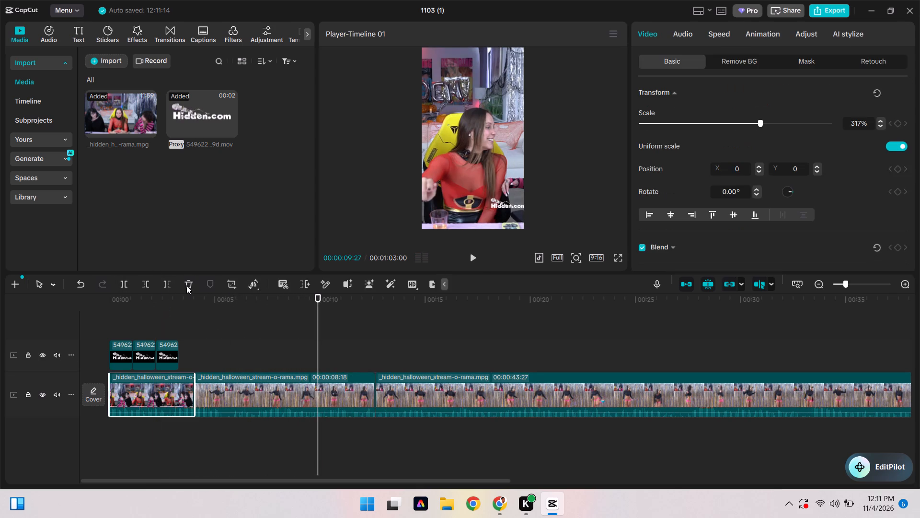
left_click(186, 285)
Play the timeline from 00:00:00:00 to check the opening shot of the woman in the cap.
left_click_drag(321, 301, 2, 357)
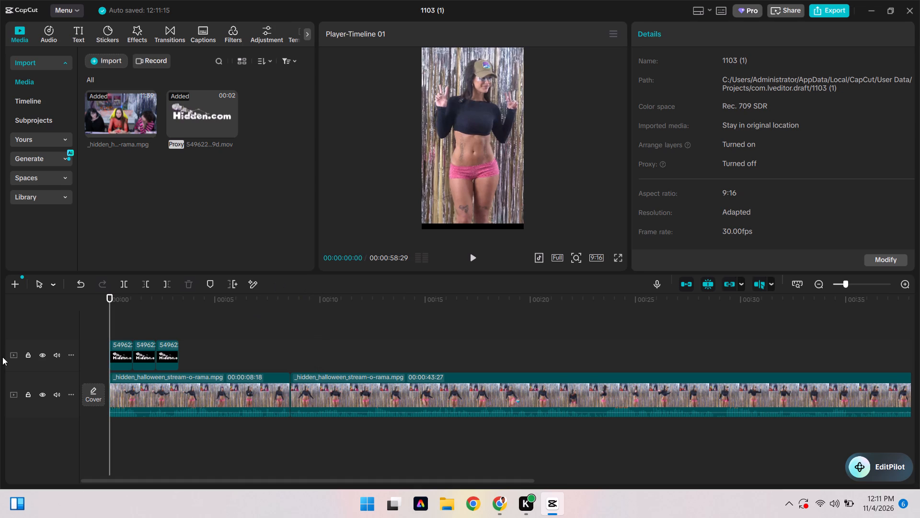
key("space")
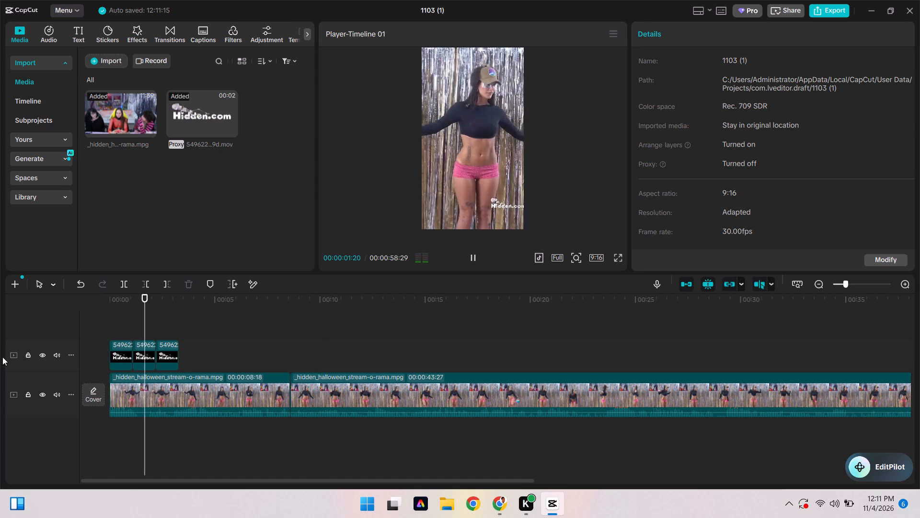
key("space")
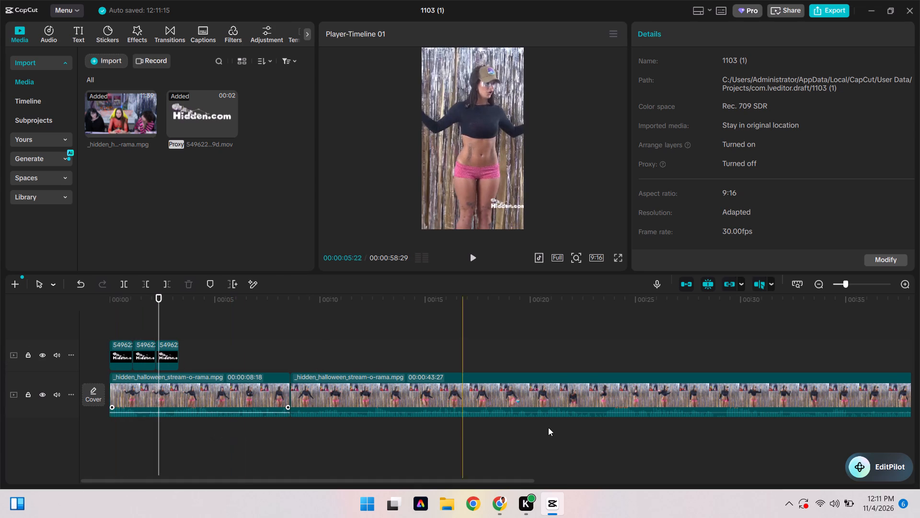
Switch to Chrome and read the Whop campaign brief for the logo, hook, format and caption requirements.
left_click(505, 504)
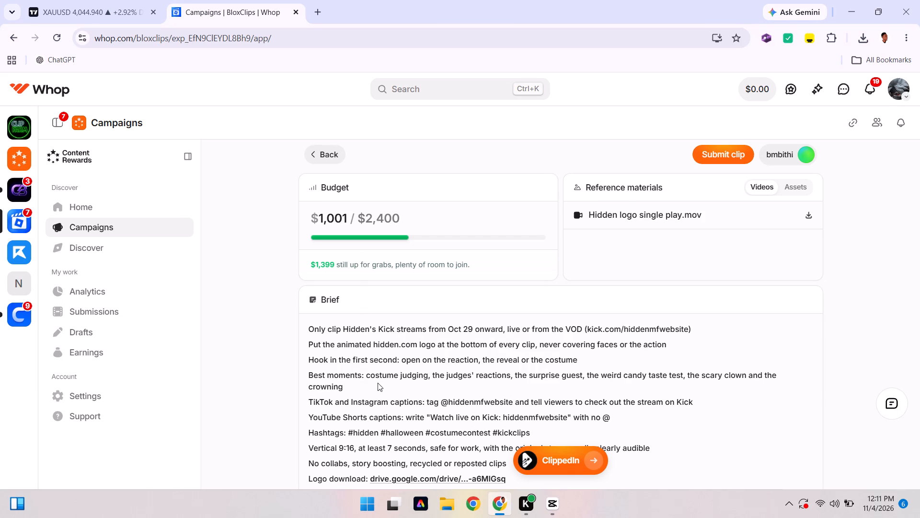
scroll(378, 383, "down", 3)
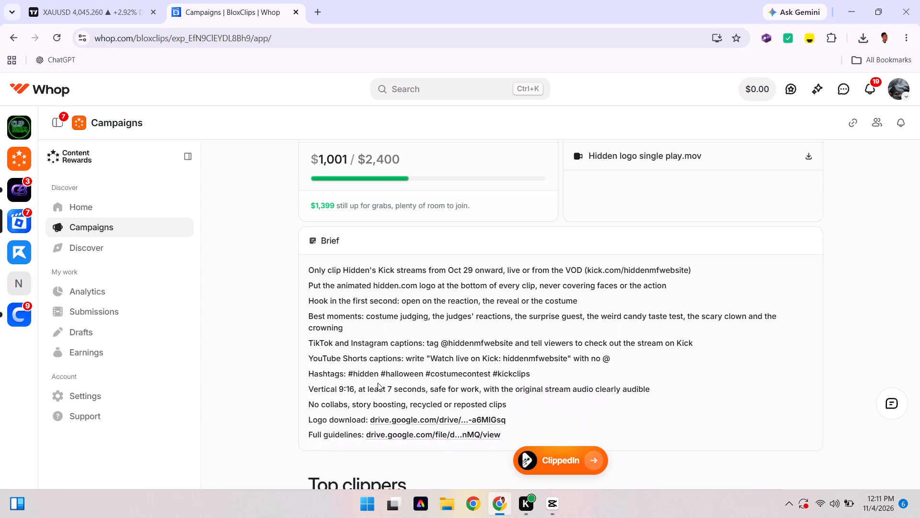
scroll(378, 383, "down", 1)
Switch back to CapCut and play the timeline from the start to review the remaining segments and the logo coverage.
left_click(554, 510)
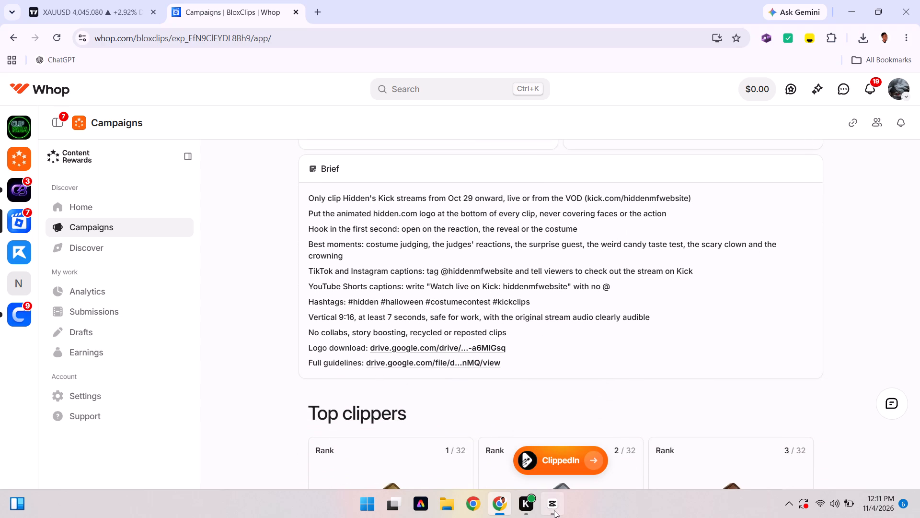
left_click_drag(164, 303, 81, 332)
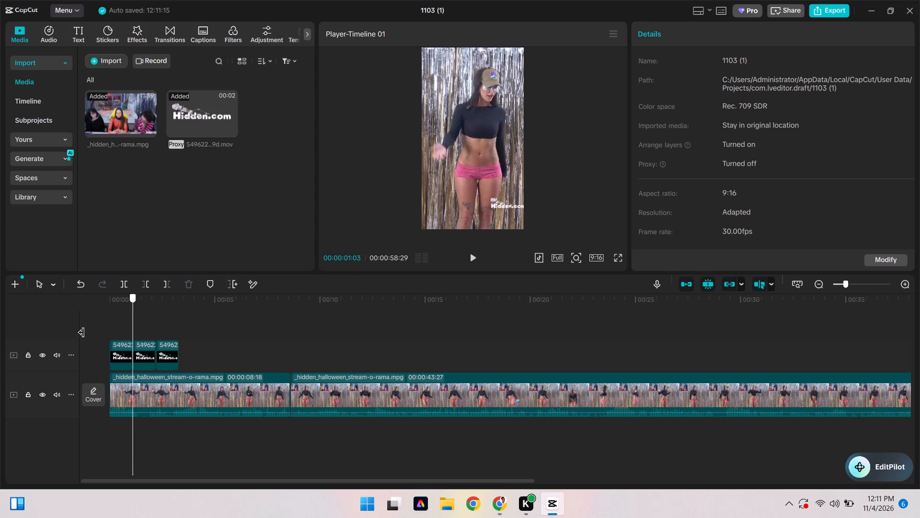
left_click_drag(81, 332, 62, 334)
key("space")
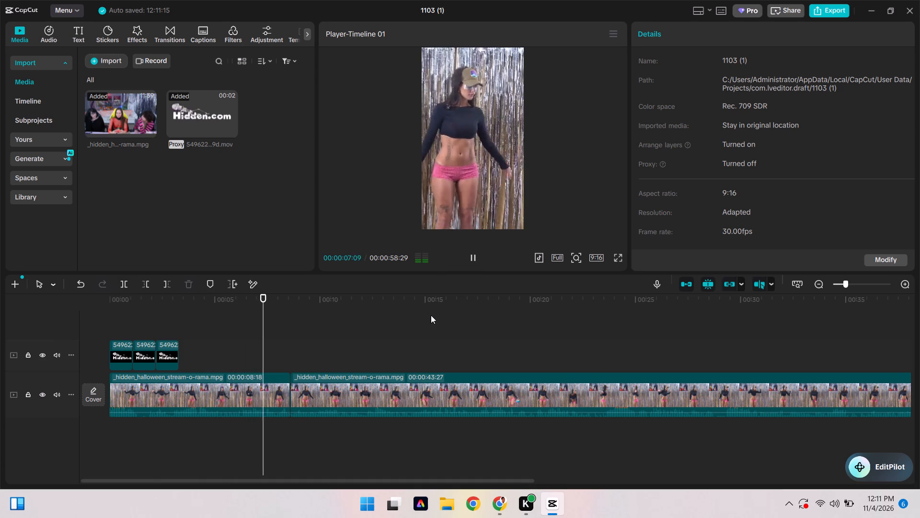
scroll(431, 315, "left", 12)
scroll(431, 315, "left", 10)
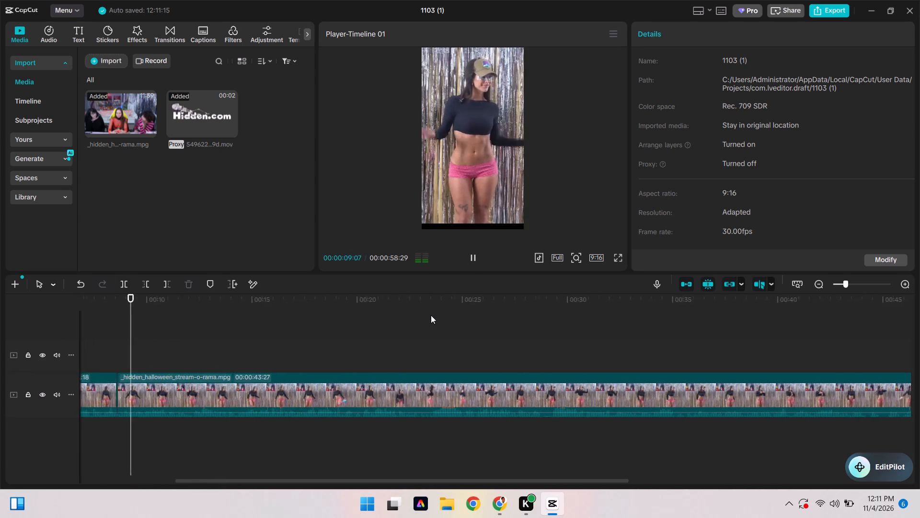
scroll(431, 315, "left", 7)
scroll(431, 315, "right", 4)
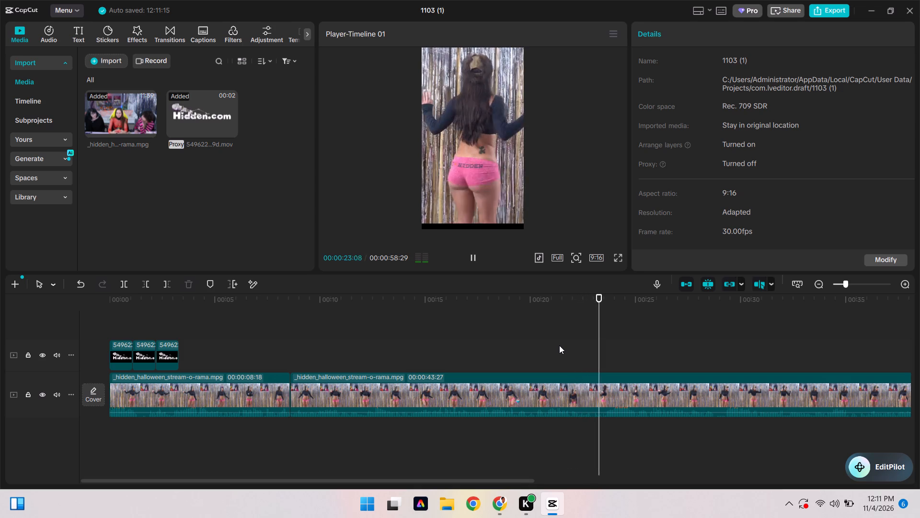
scroll(558, 345, "left", 1)
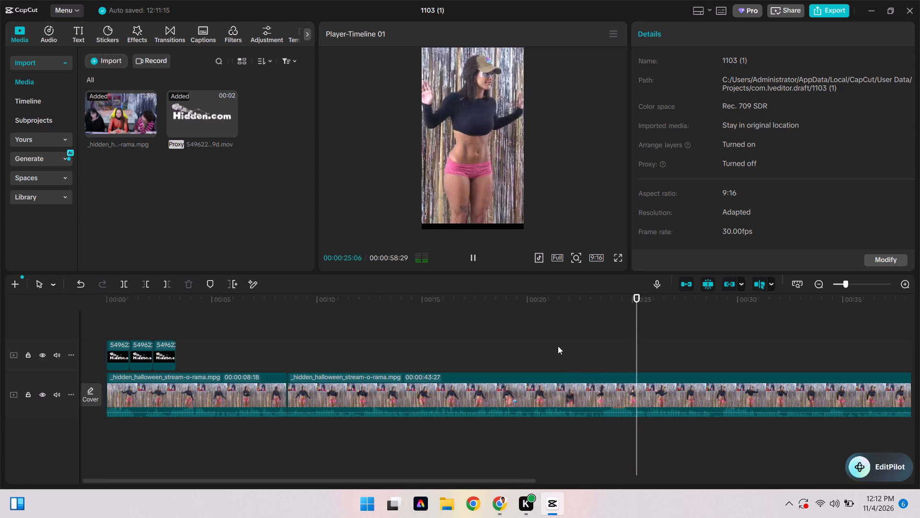
scroll(558, 346, "left", 6)
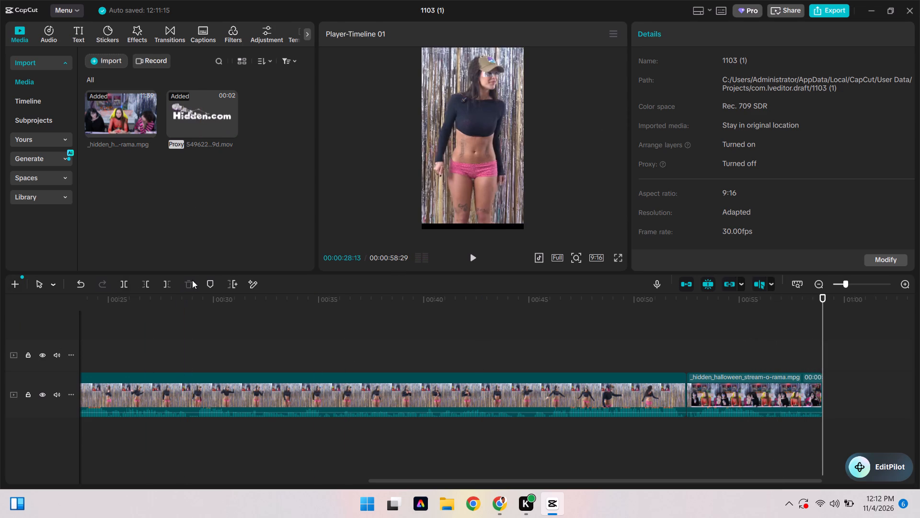
scroll(183, 330, "right", 8)
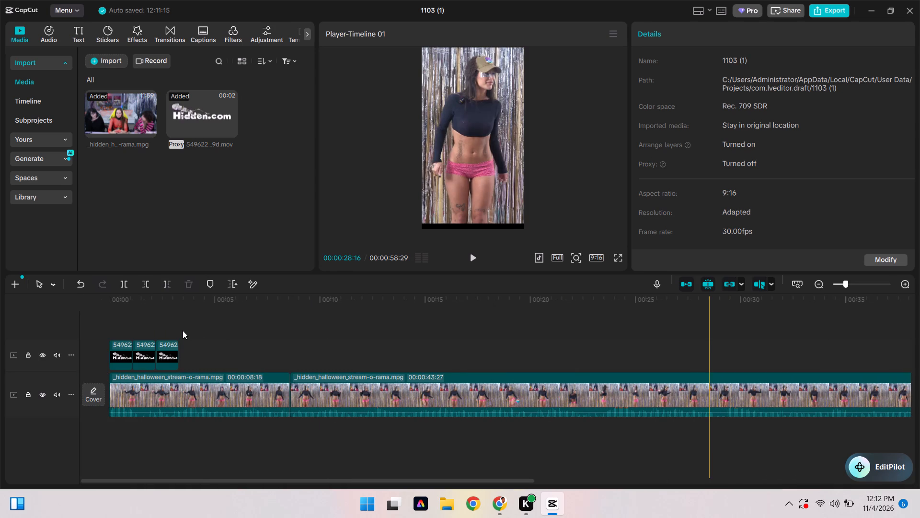
Paste a fourth Hidden.com logo clip and place it directly after the third one on the logo track.
scroll(183, 330, "right", 1)
left_click(163, 351)
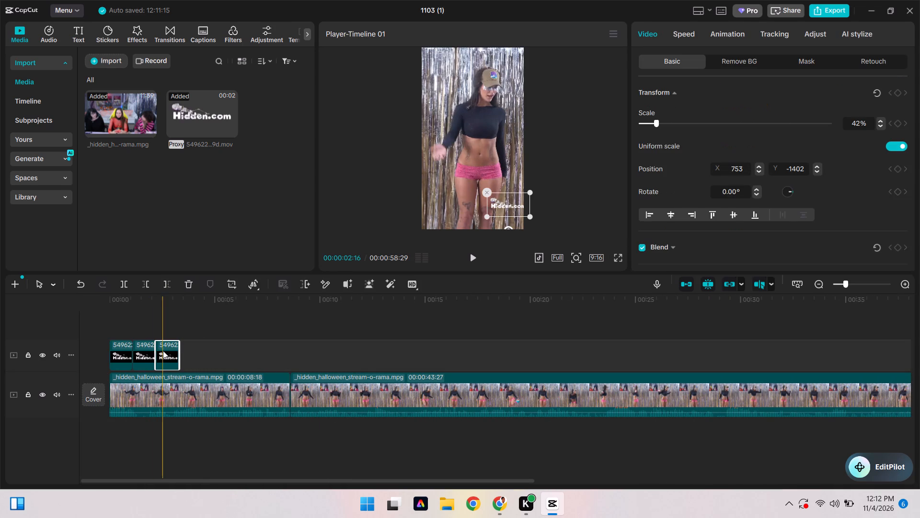
key("ctrl+v")
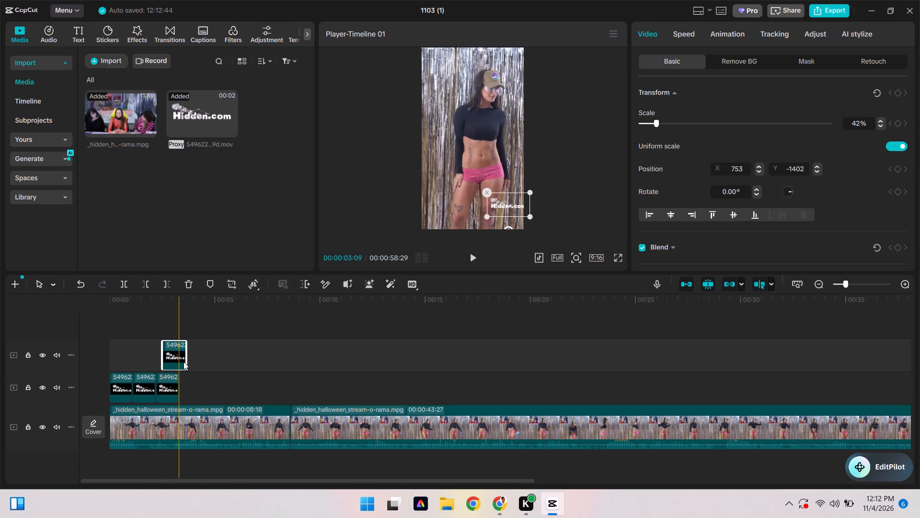
left_click_drag(184, 362, 200, 382)
left_click_drag(171, 354, 200, 382)
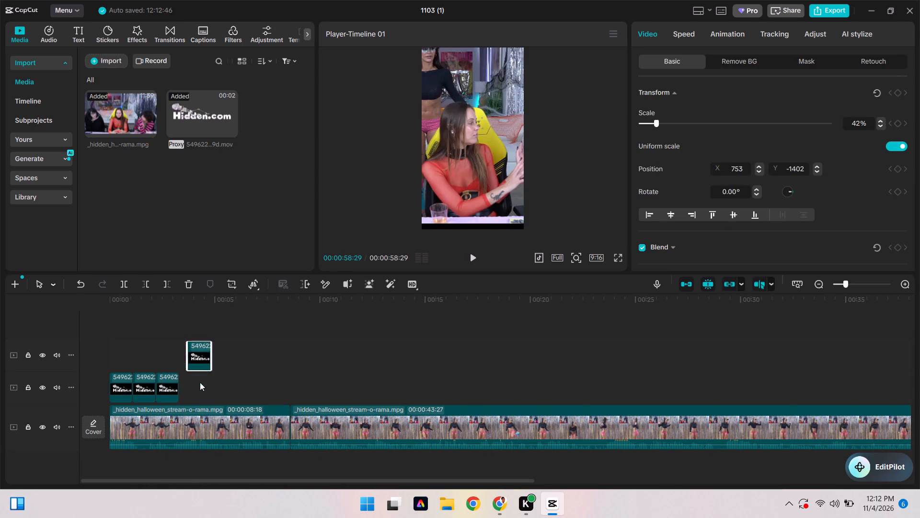
left_click_drag(200, 382, 189, 387)
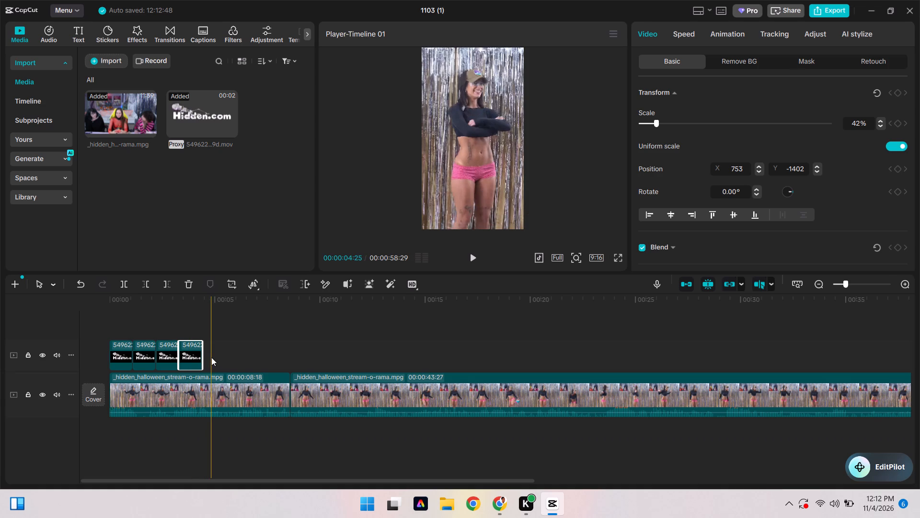
Paste a batch of further logo clips from about 00:00:04:25 and 00:00:06:11, and spread the stacked copies along the timeline.
key("ctrl+v")
key("ctrl+v")
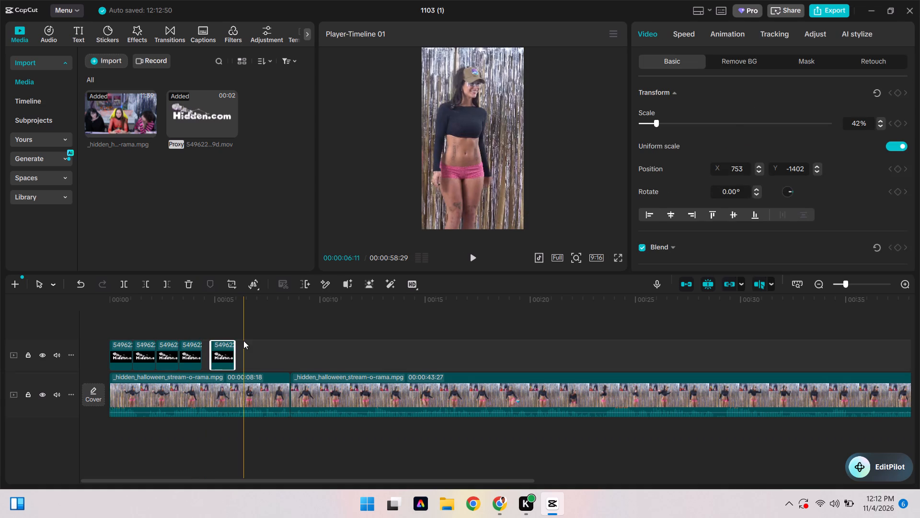
key("ctrl+v")
key("ctrl+v")
key("ctrl+v")
key("ctrl+v")
key("ctrl+v")
key("ctrl+v")
key("ctrl+v")
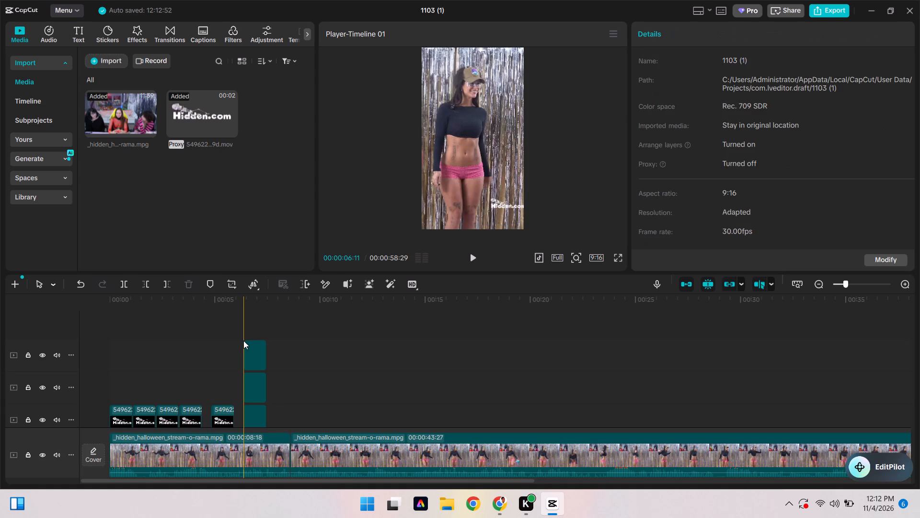
left_click_drag(257, 353, 302, 415)
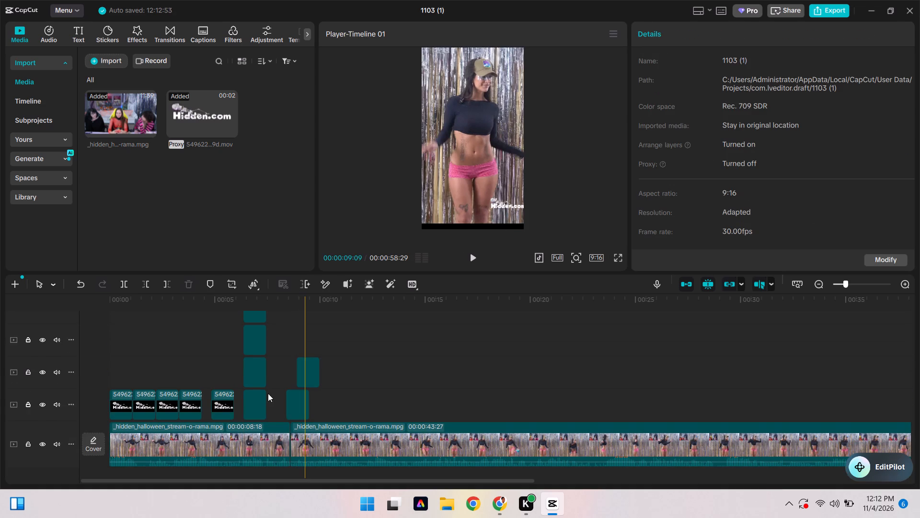
left_click_drag(253, 365, 263, 373)
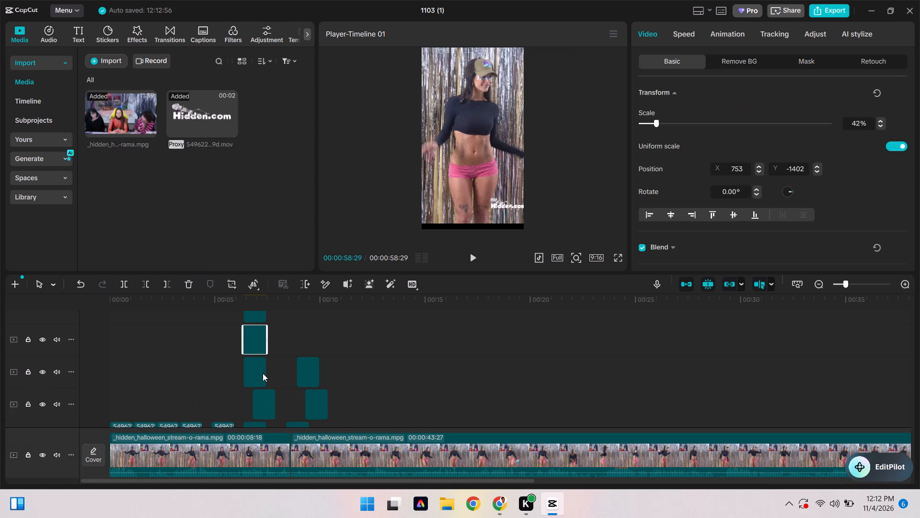
left_click_drag(263, 373, 263, 375)
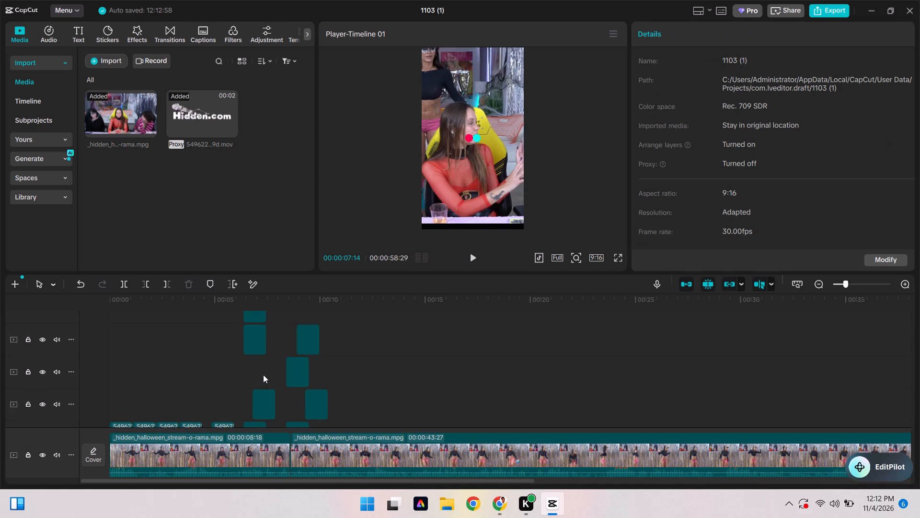
Delete the surplus logo copies stacked on the tracks above the main logo track.
left_click(292, 365)
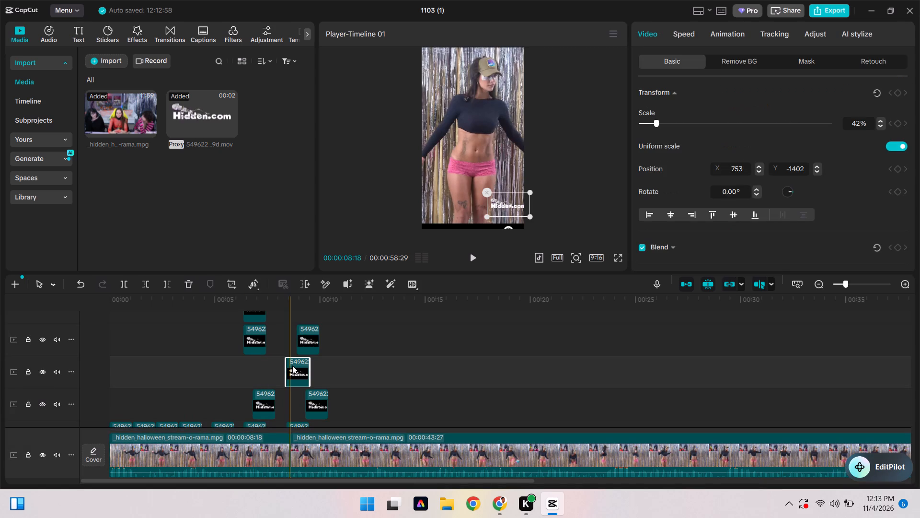
key("Delete")
left_click(263, 375)
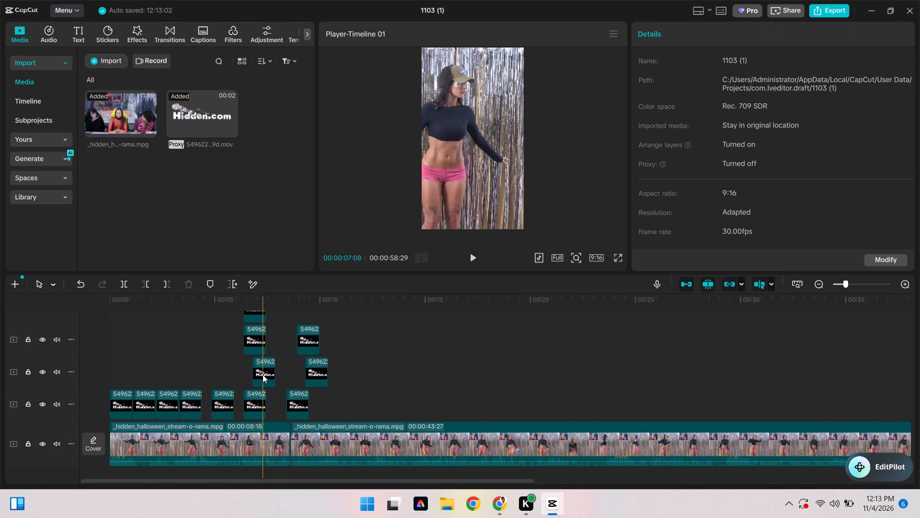
key("Delete")
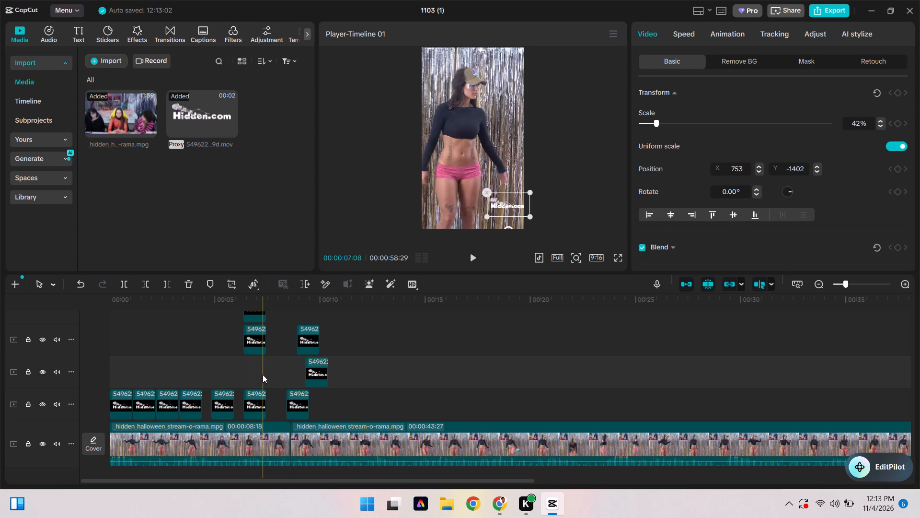
left_click(264, 342)
key("Delete")
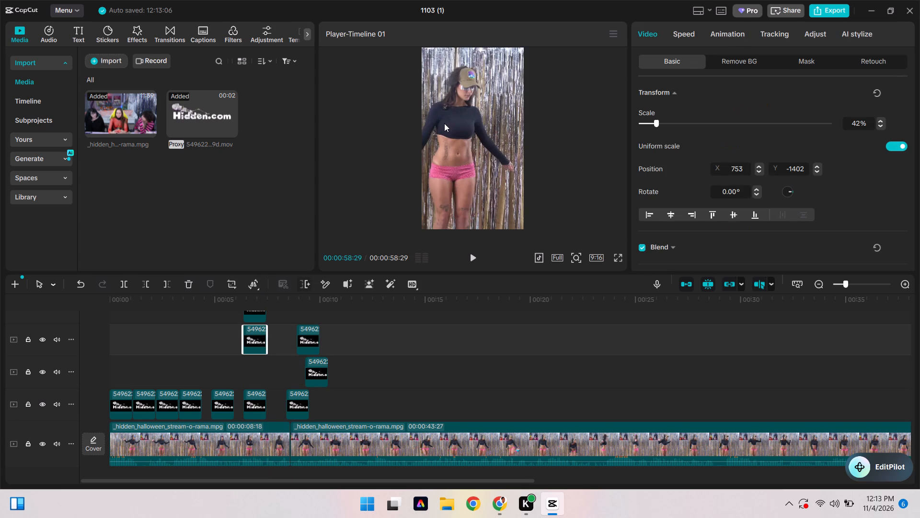
scroll(358, 336, "up", 3)
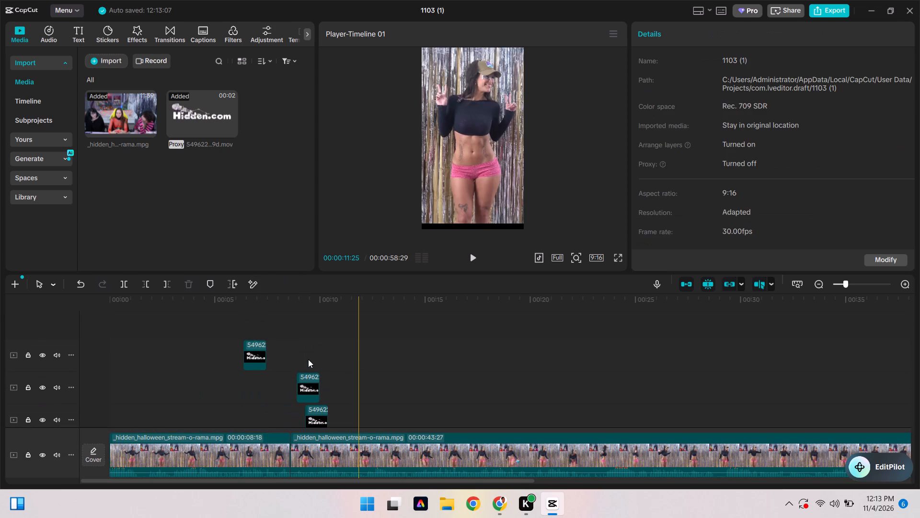
left_click(253, 366)
key("Delete")
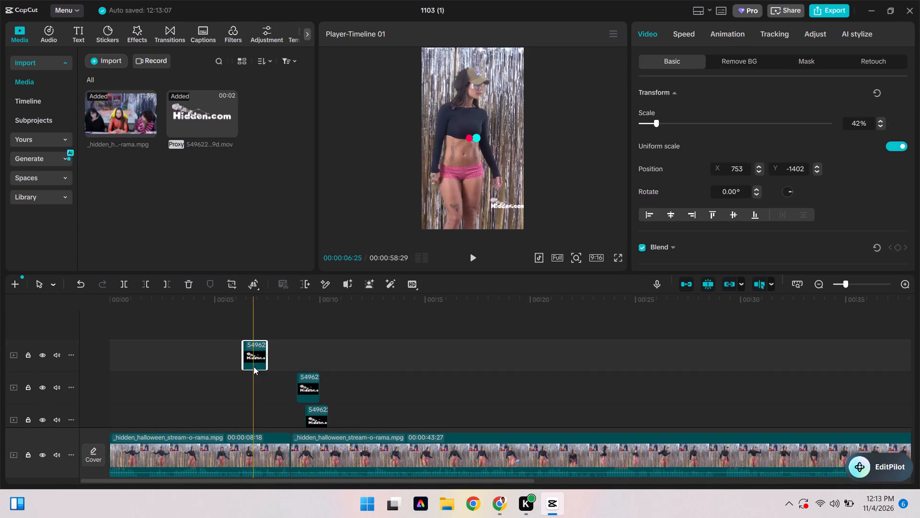
left_click(309, 352)
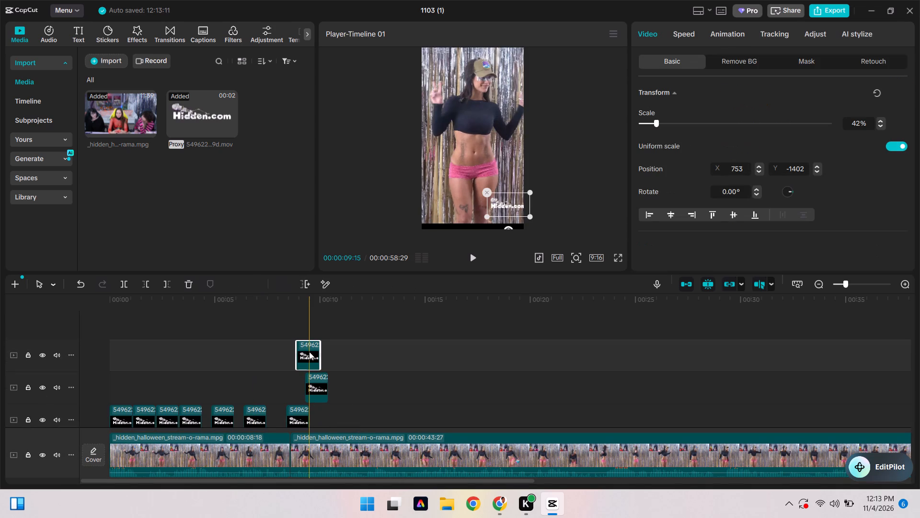
key("Delete")
left_click(324, 350)
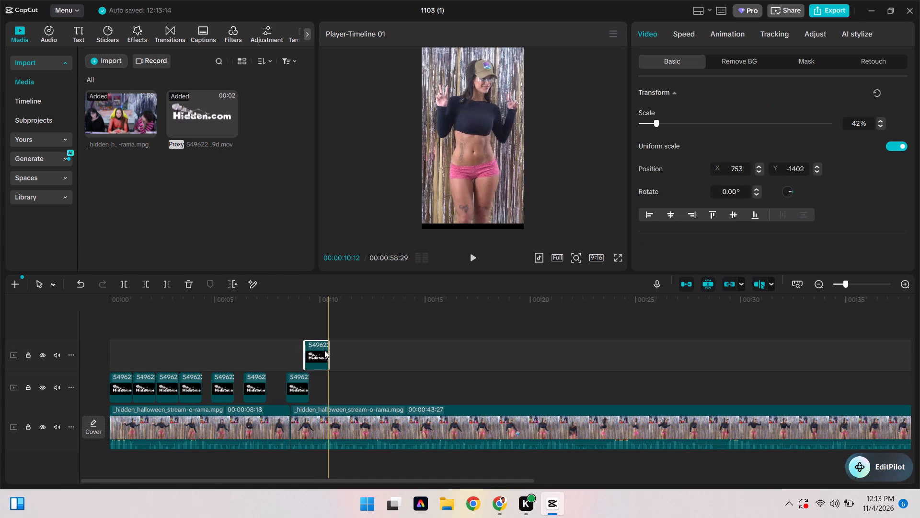
key("Delete")
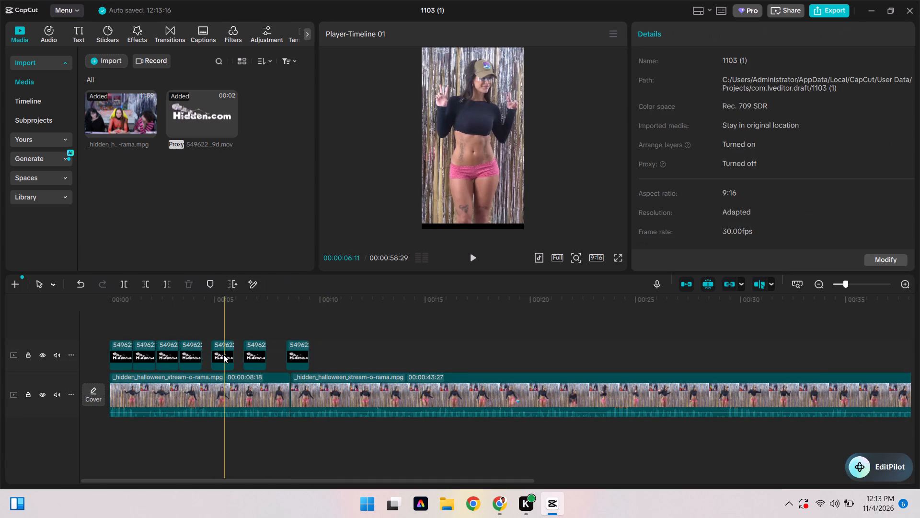
Close the gaps on the logo track by moving the three spaced-out logo clips end to end after the fourth.
left_click_drag(220, 354, 209, 355)
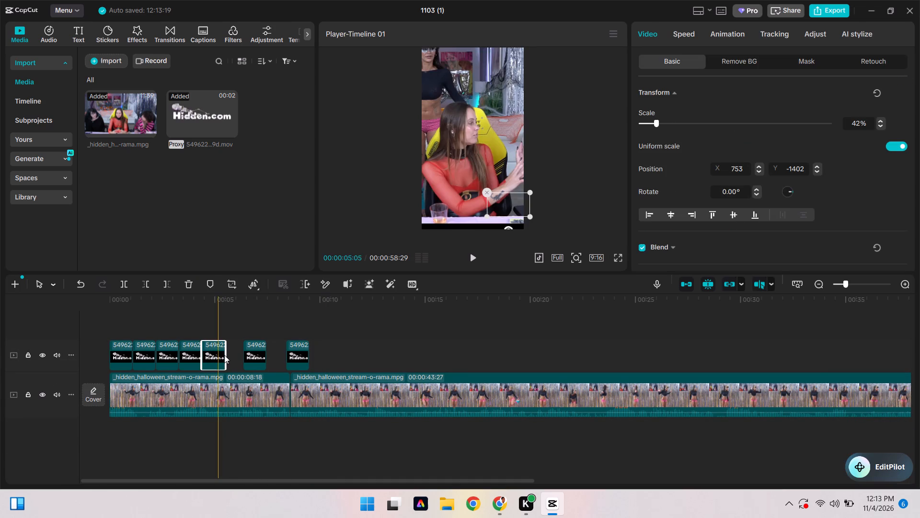
left_click(262, 357)
left_click_drag(259, 360, 243, 361)
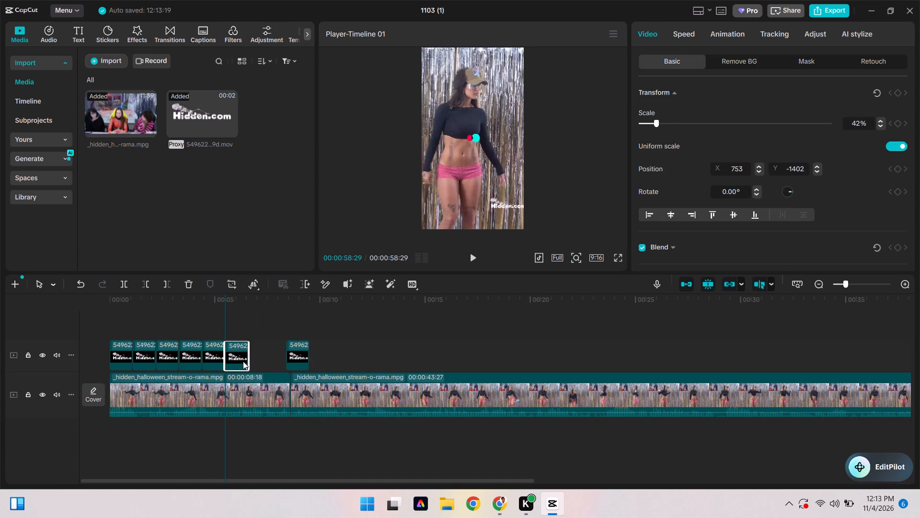
left_click_drag(295, 355, 257, 355)
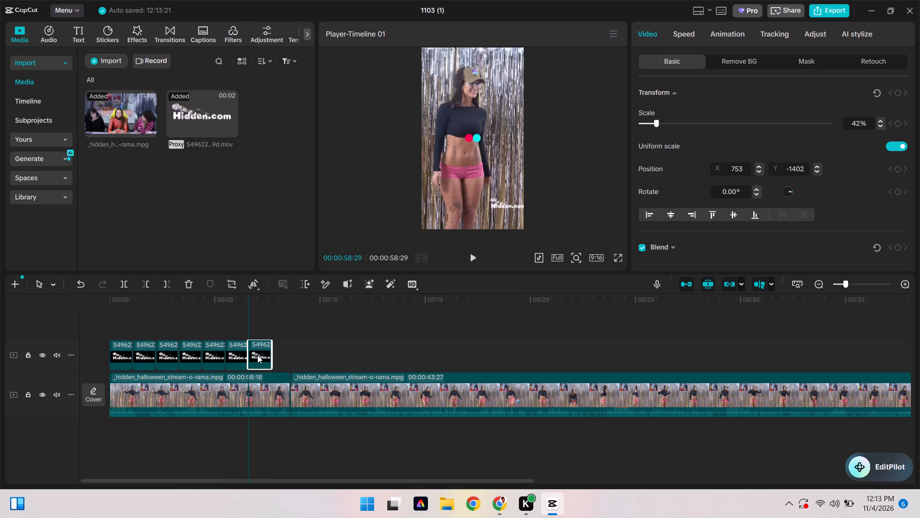
Paste five more logo clips one at a time, butting each against the previous one up to about 00:00:13:06.
key("ctrl+v")
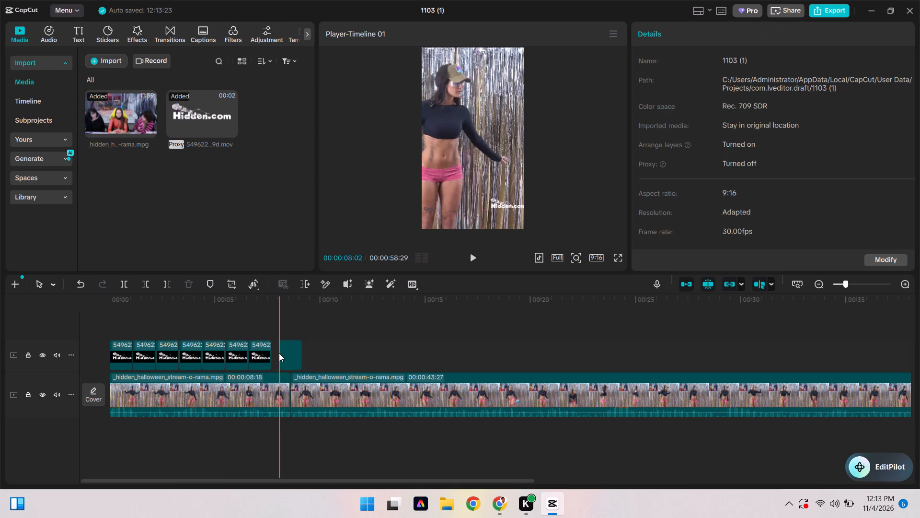
left_click_drag(287, 353, 282, 355)
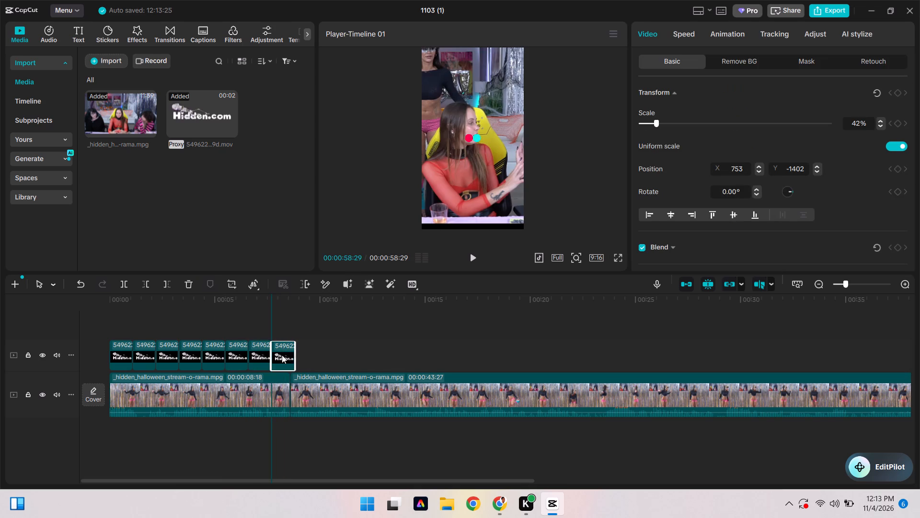
key("ctrl+v")
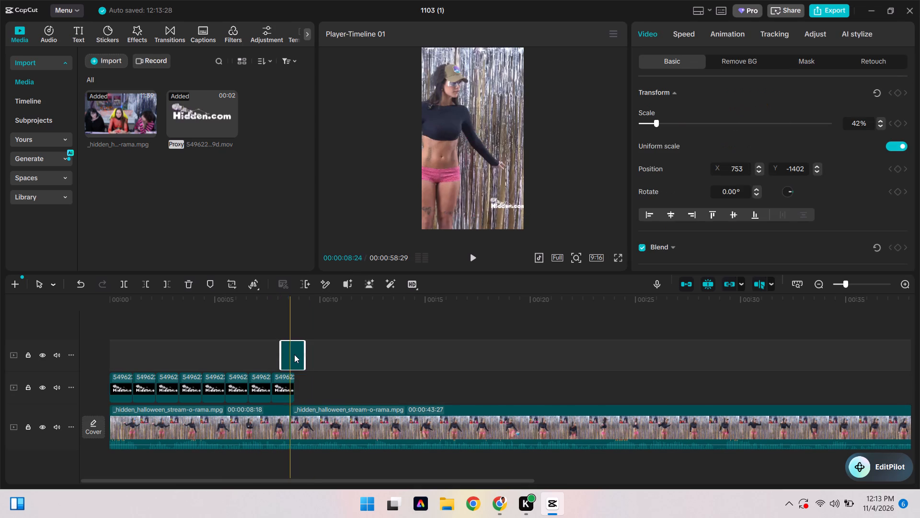
left_click_drag(294, 354, 310, 385)
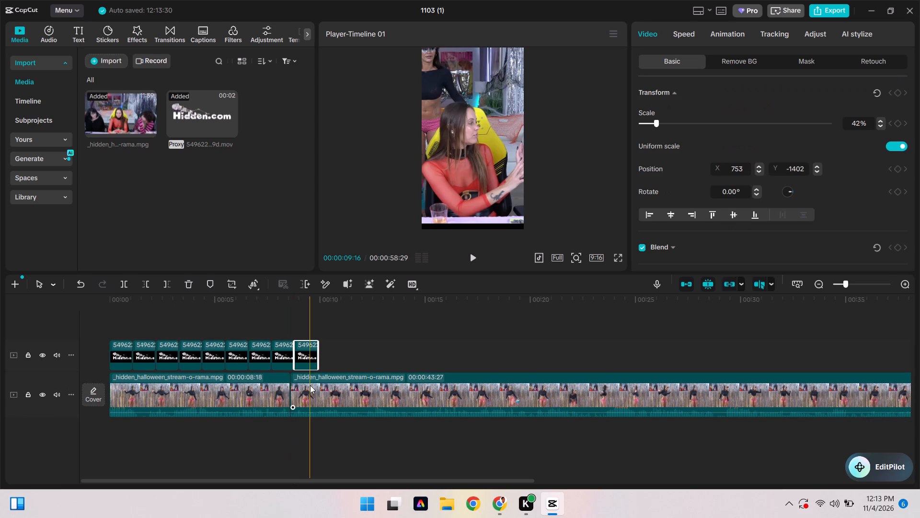
key("ctrl+v")
left_click_drag(323, 351, 327, 363)
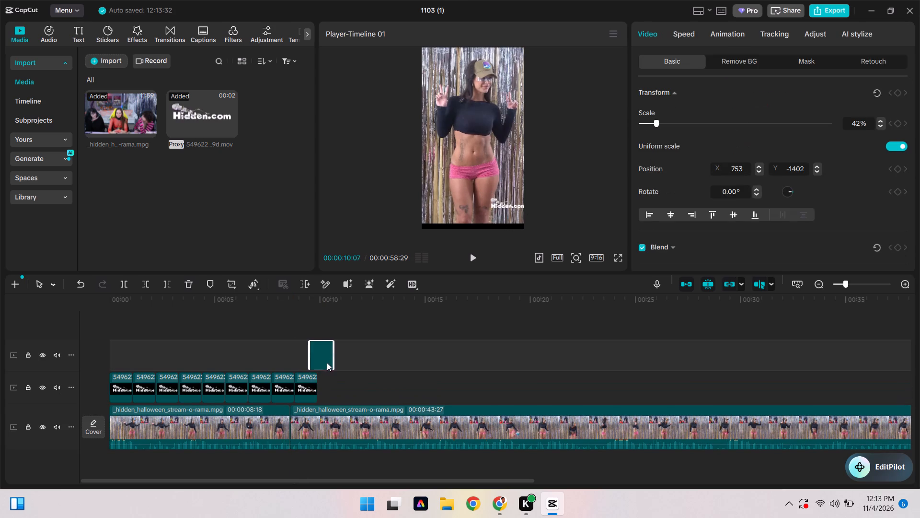
left_click_drag(327, 363, 334, 385)
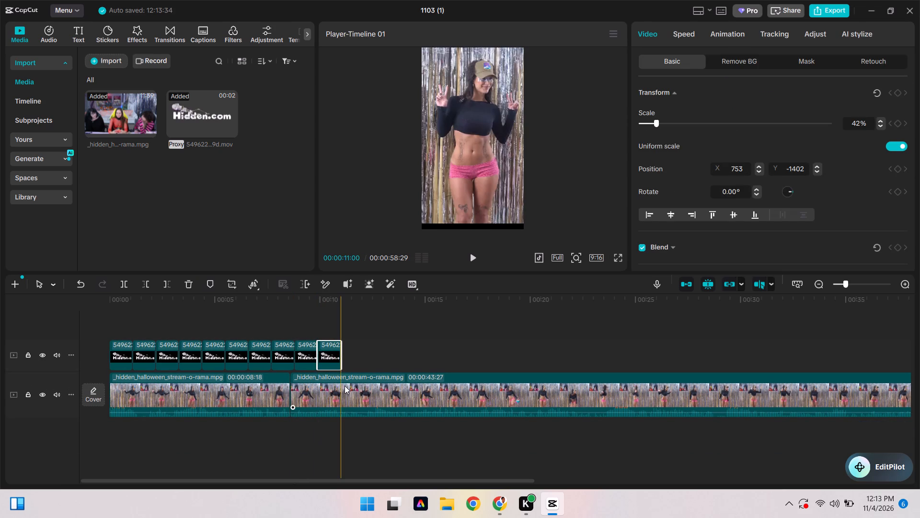
key("ctrl+v")
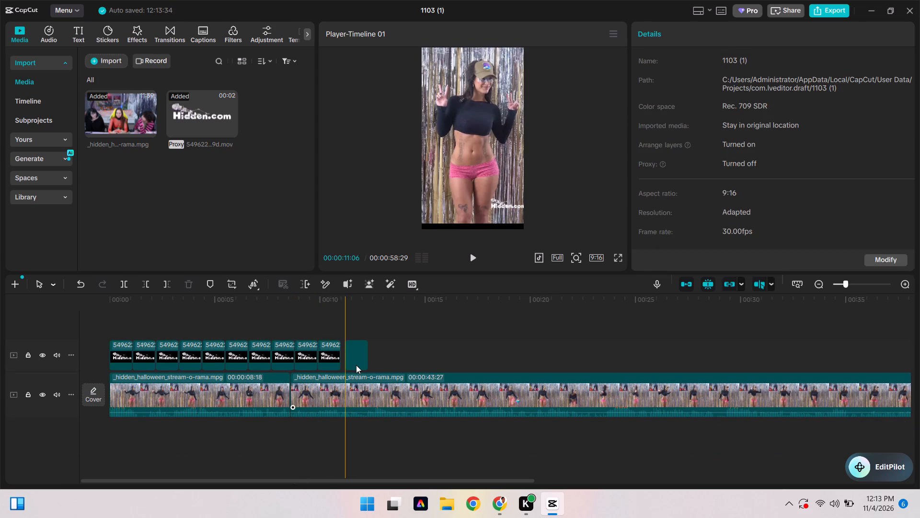
left_click_drag(356, 365, 352, 365)
key("ctrl+v")
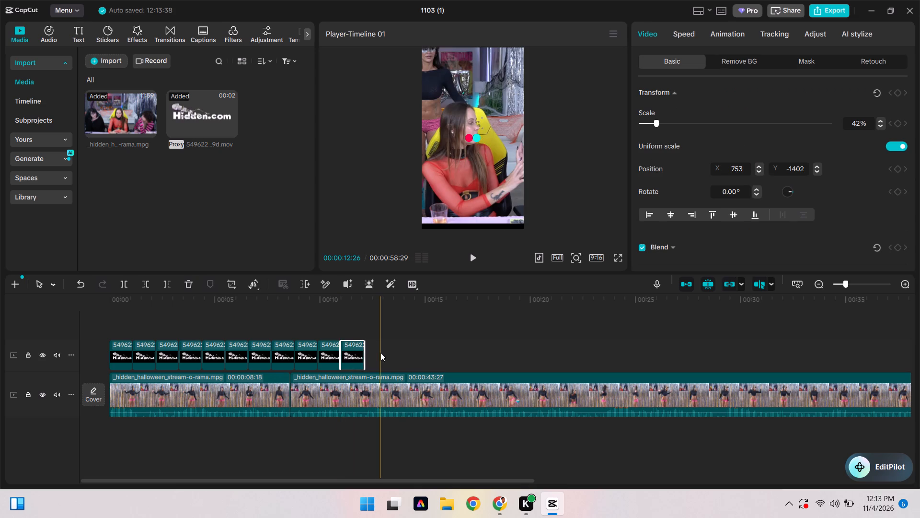
left_click_drag(392, 350, 376, 356)
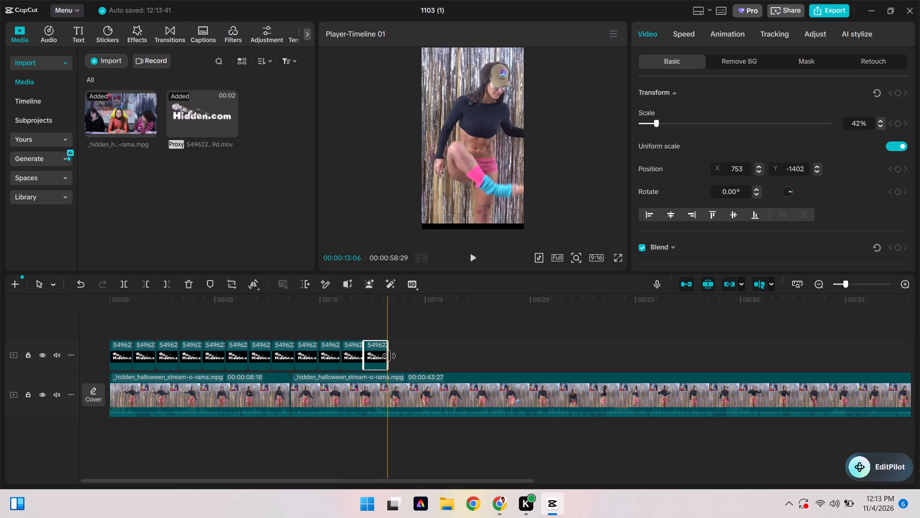
Paste eleven more logo clips one at a time on the logo track, each butted against the previous one, up to about 00:00:25:09.
key("ctrl+v")
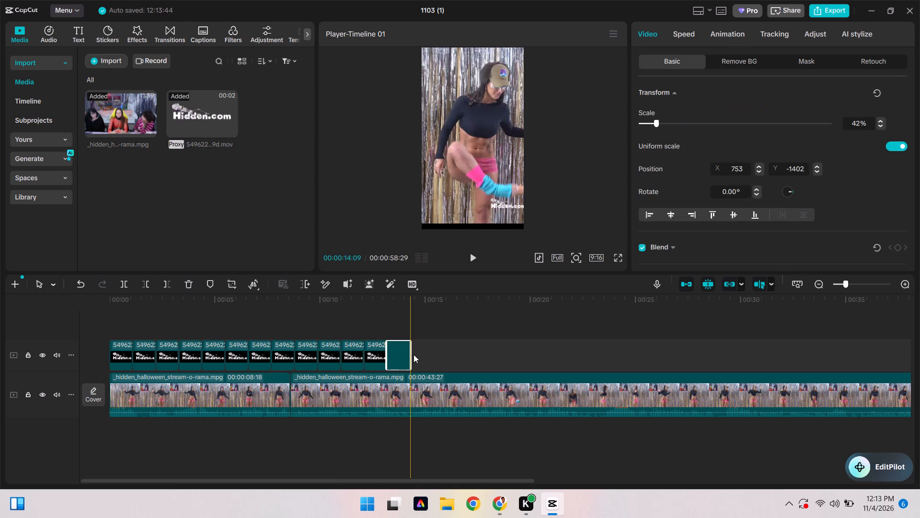
key("ctrl+v")
left_click(414, 354)
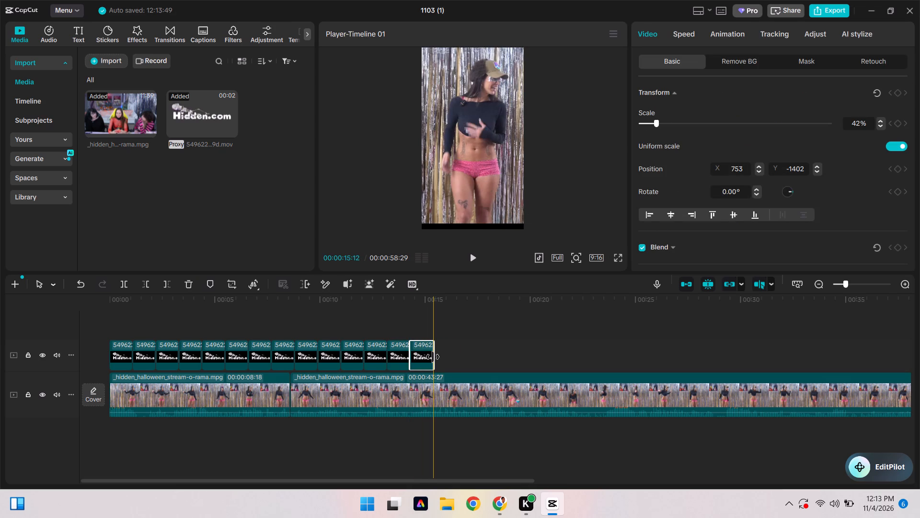
key("ctrl+v")
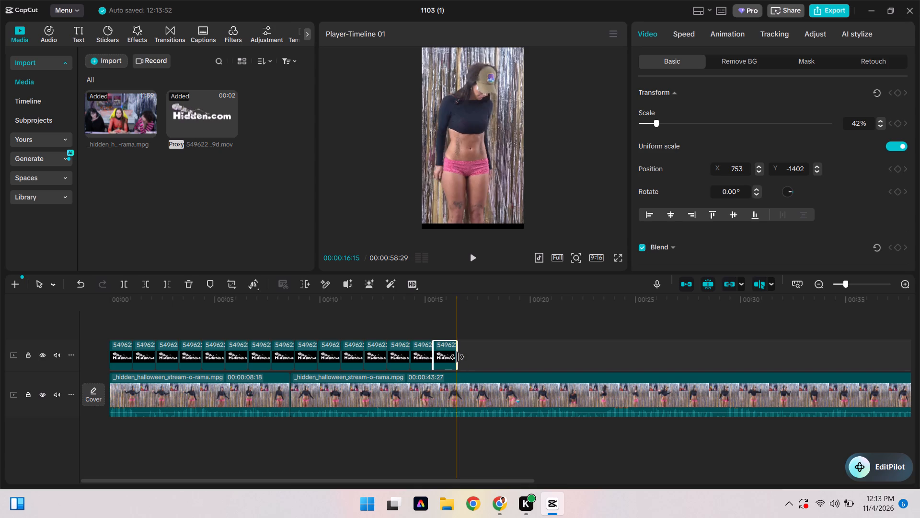
key("ctrl+v")
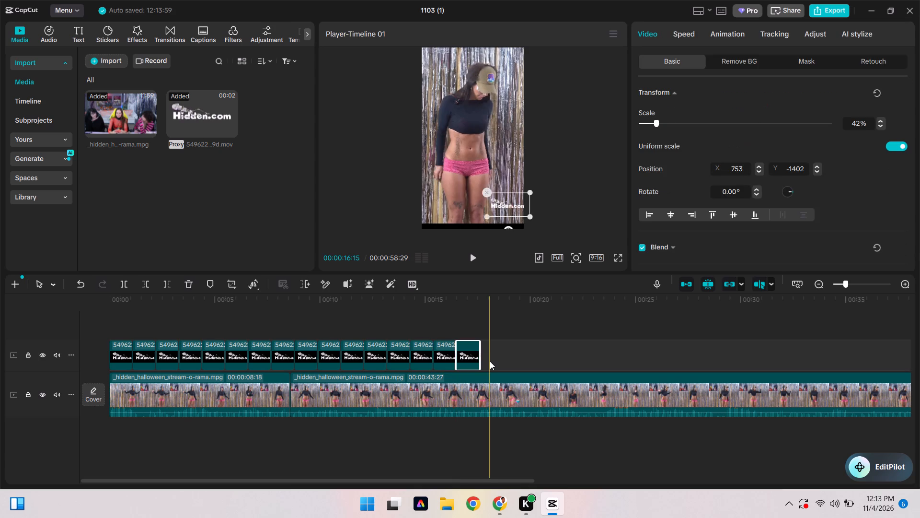
key("ctrl+v")
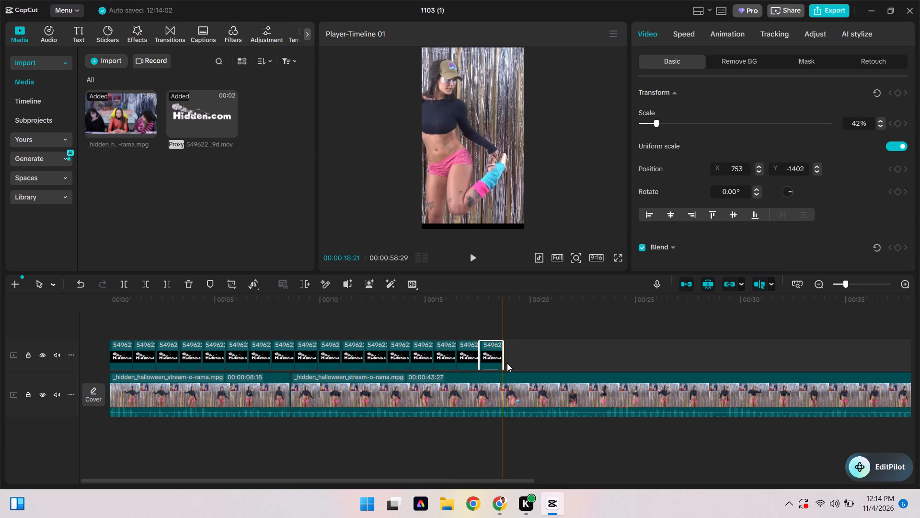
key("ctrl+v")
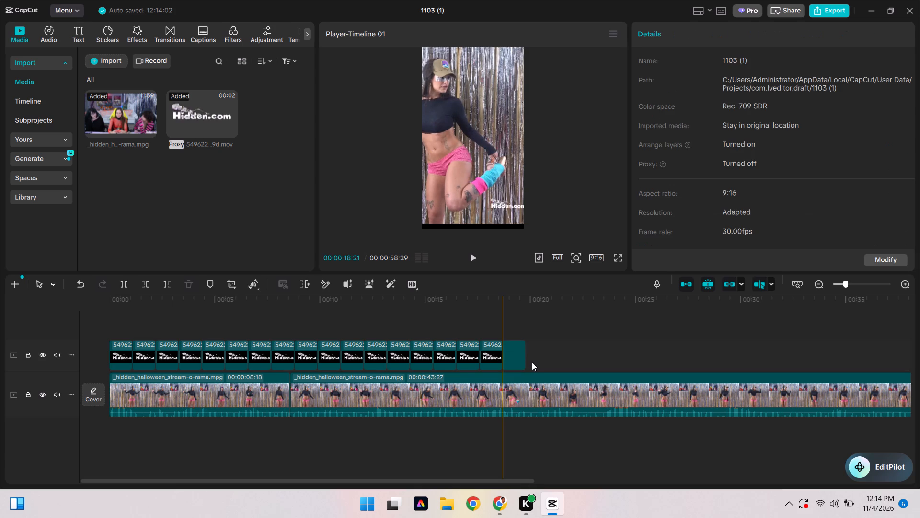
key("ctrl+v")
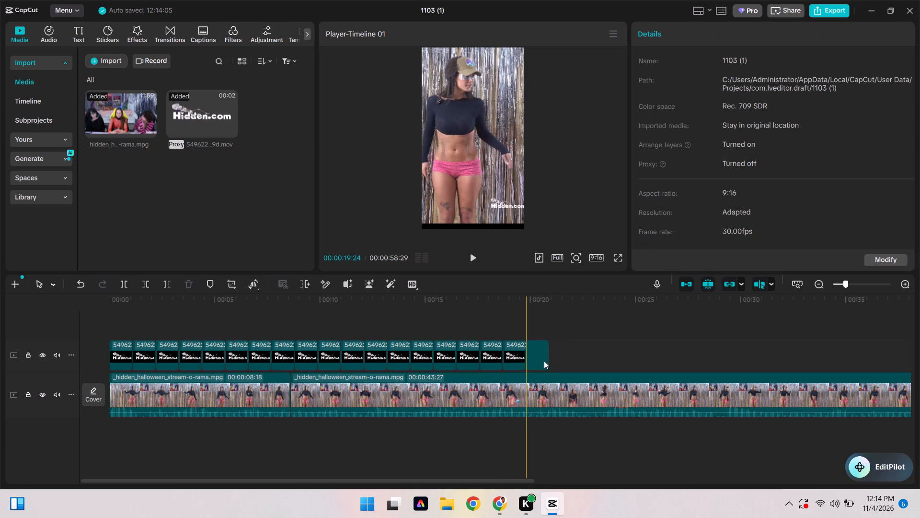
key("ctrl+v")
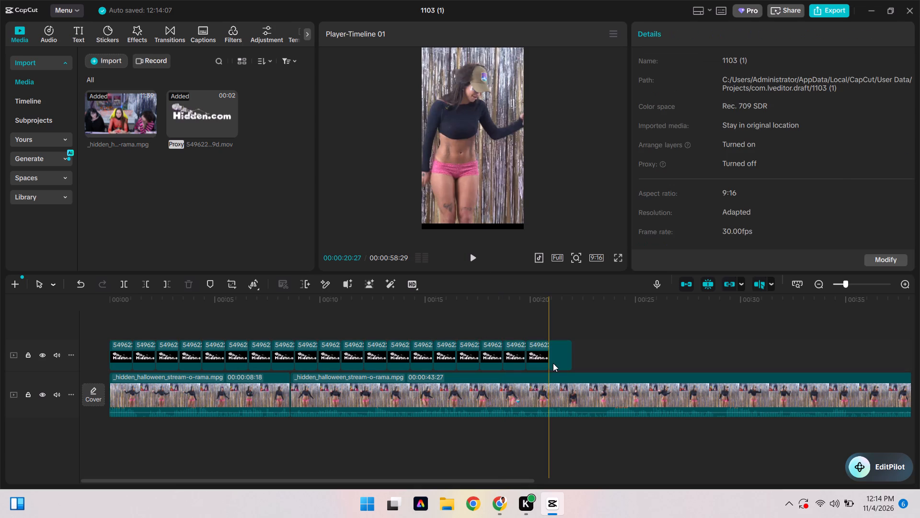
key("ctrl+v")
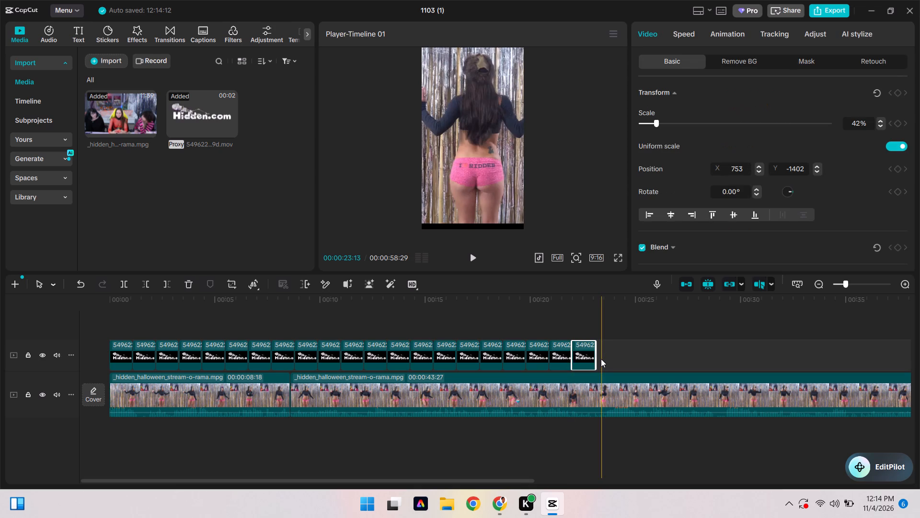
key("ctrl+v")
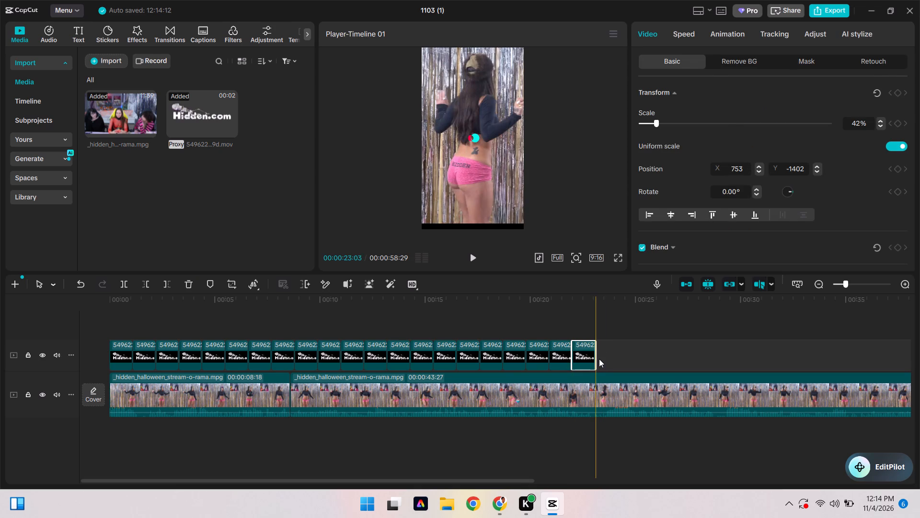
key("ctrl+v")
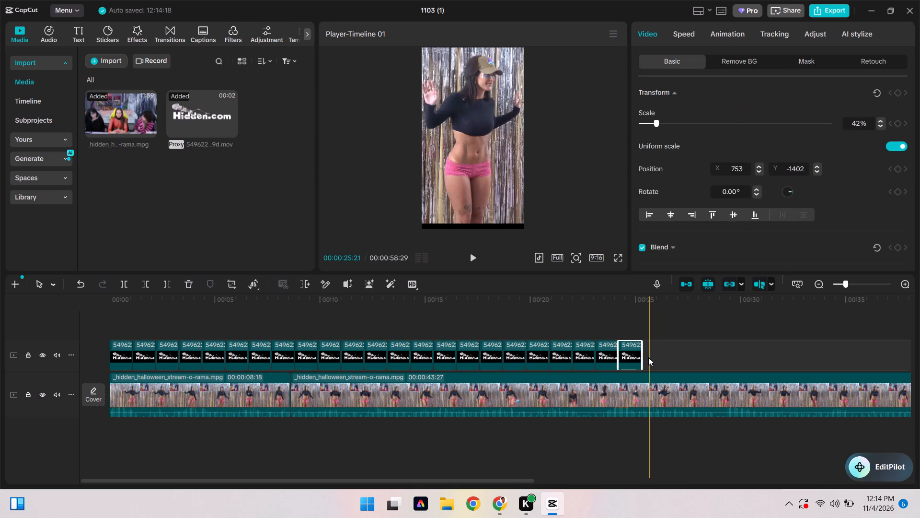
Continue the end-to-end logo row with twelve more pasted copies, reaching about 00:00:38:15.
key("ctrl+v")
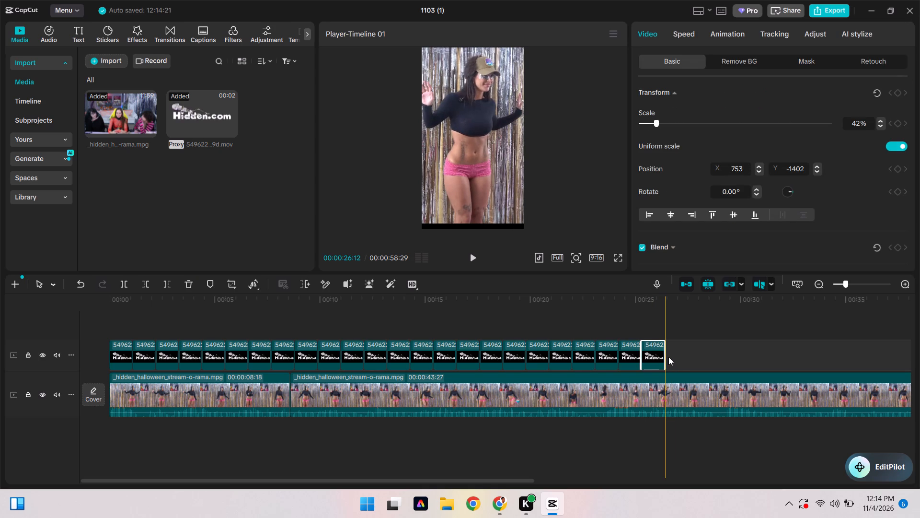
key("ctrl+v")
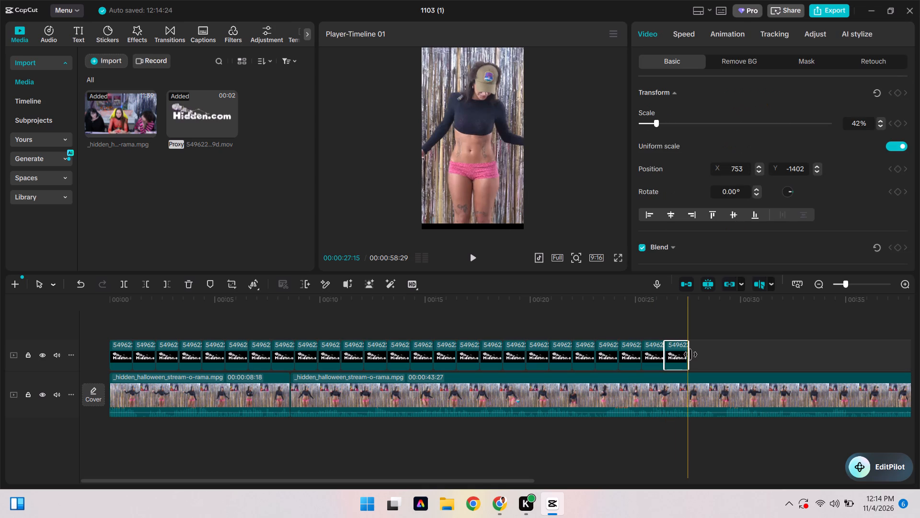
key("ctrl+v")
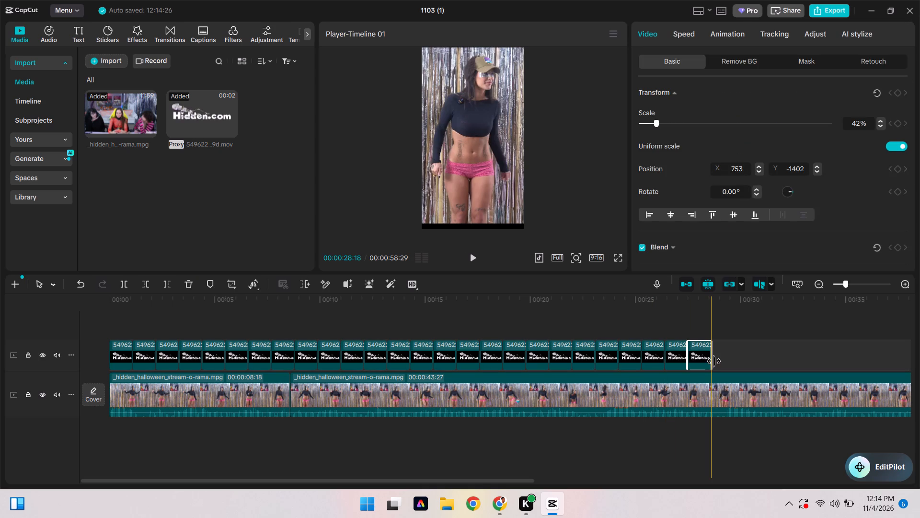
key("ctrl+v")
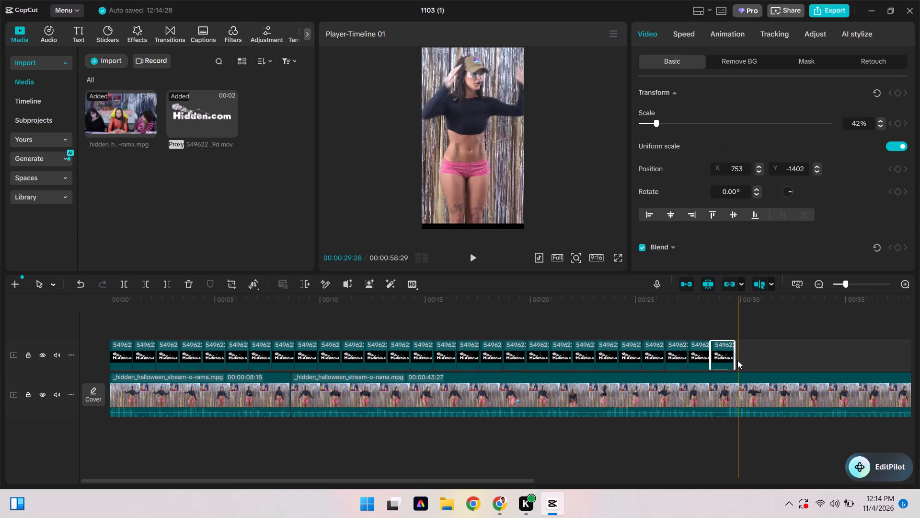
key("ctrl+v")
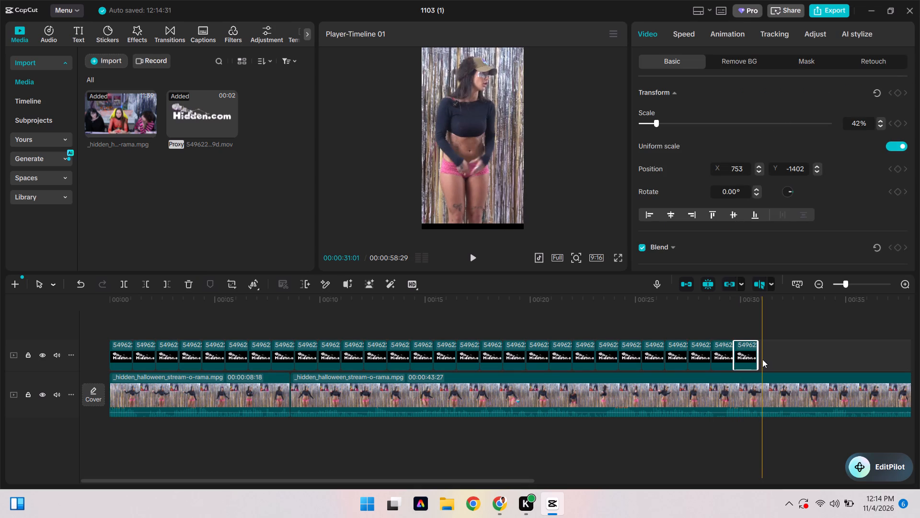
key("ctrl+v")
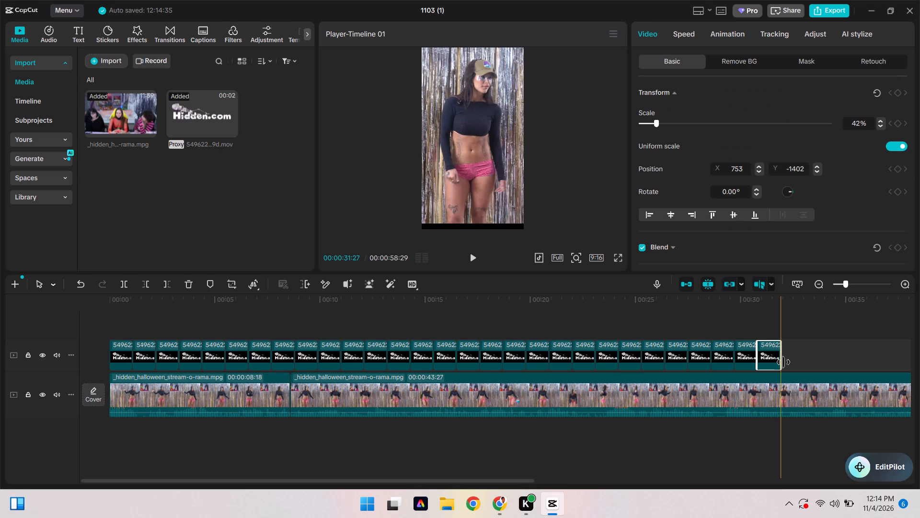
key("ctrl+v")
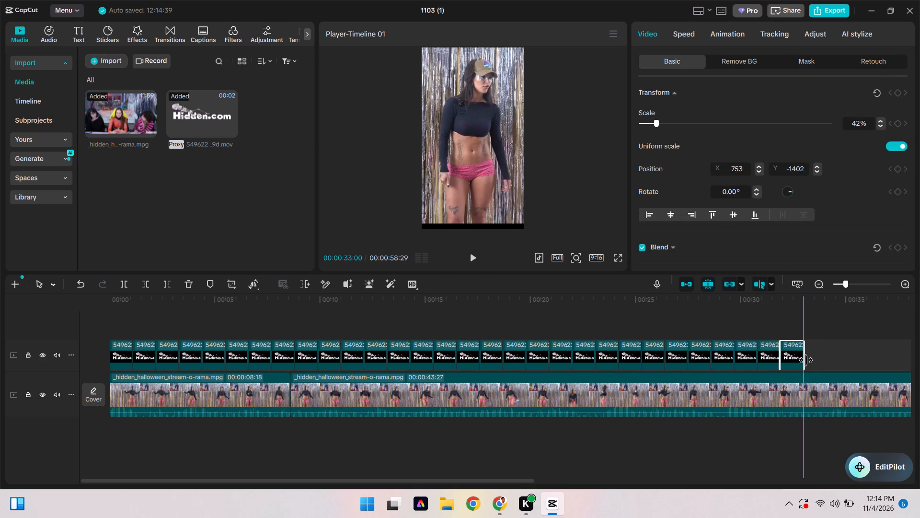
key("ctrl+v")
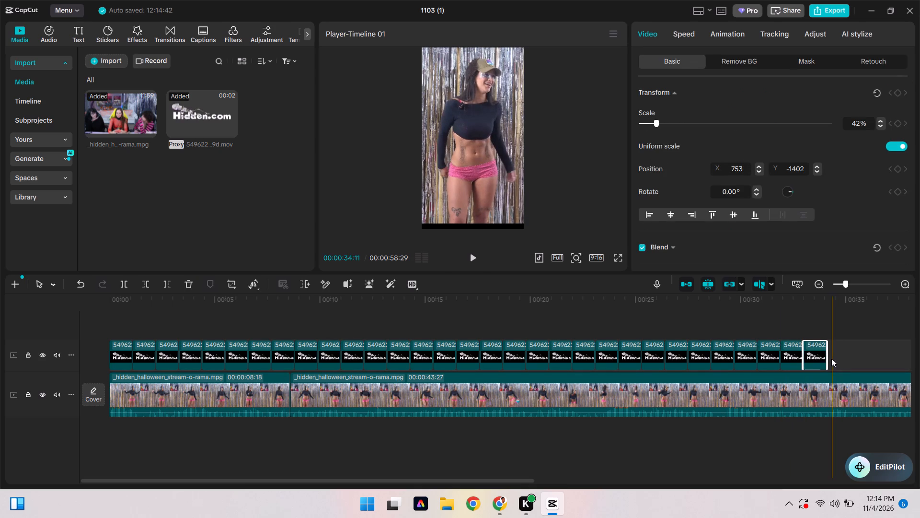
key("ctrl+v")
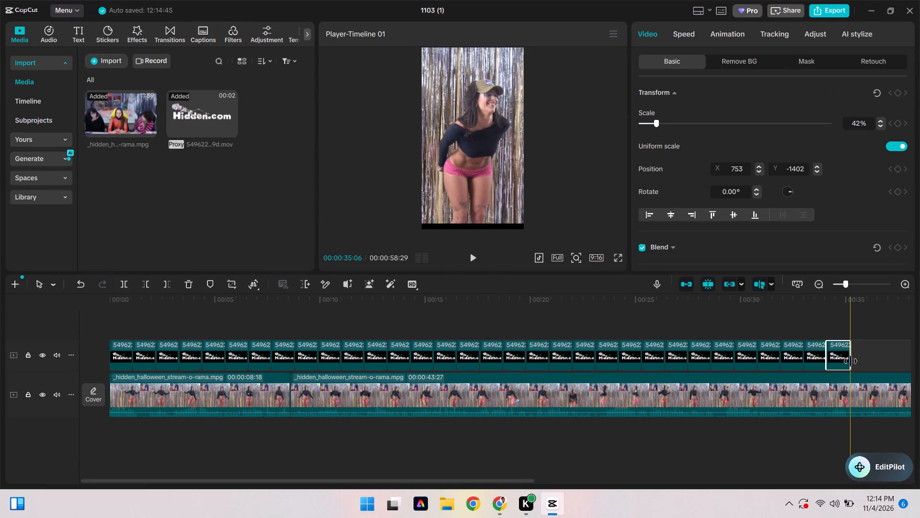
key("ctrl+v")
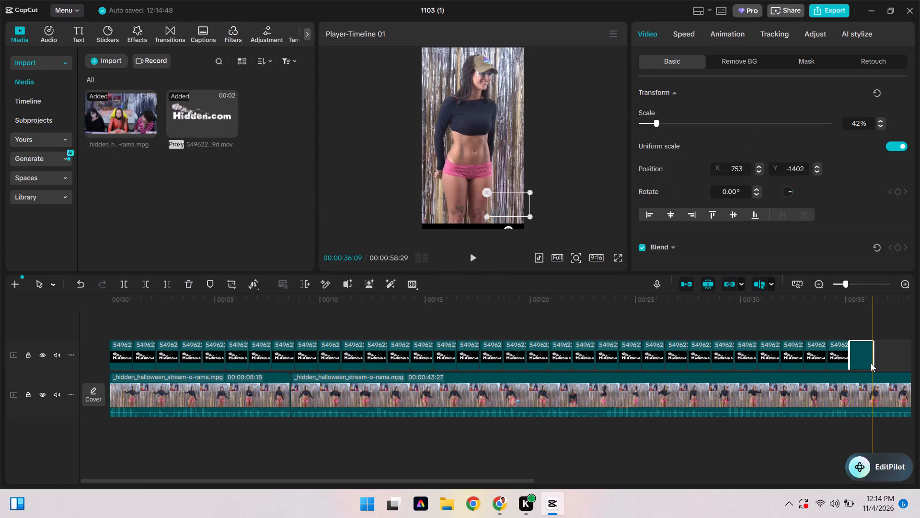
key("ctrl+v")
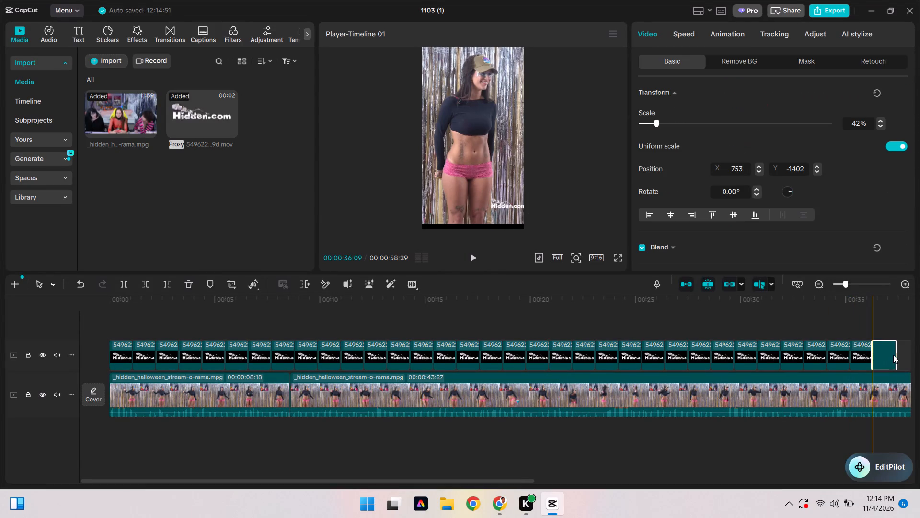
key("ctrl+v")
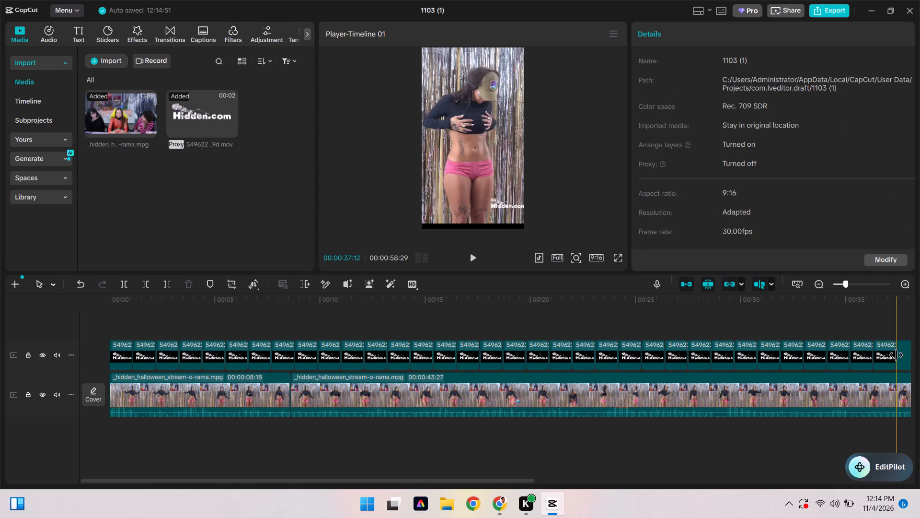
Extend the logo row from 00:00:38:15 with ten more pasted copies placed end to end, reaching about 00:00:49:15.
scroll(914, 354, "left", 3)
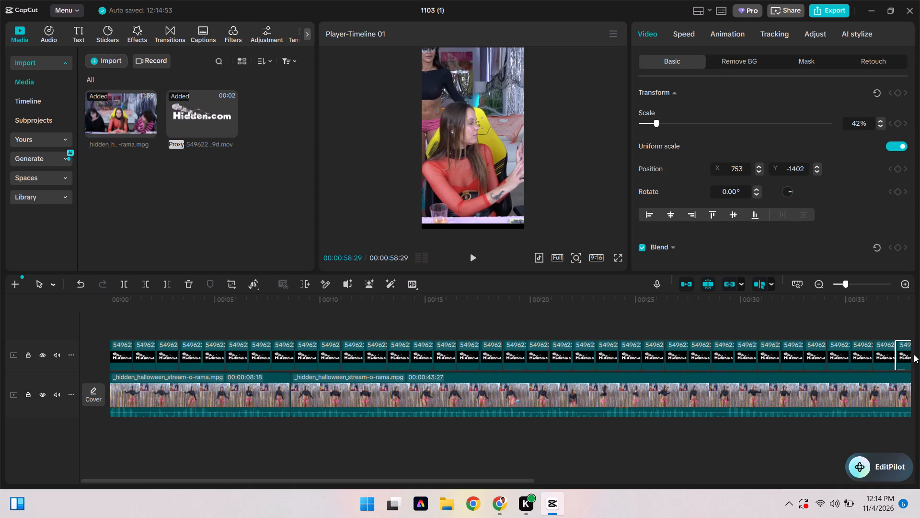
scroll(847, 363, "left", 5)
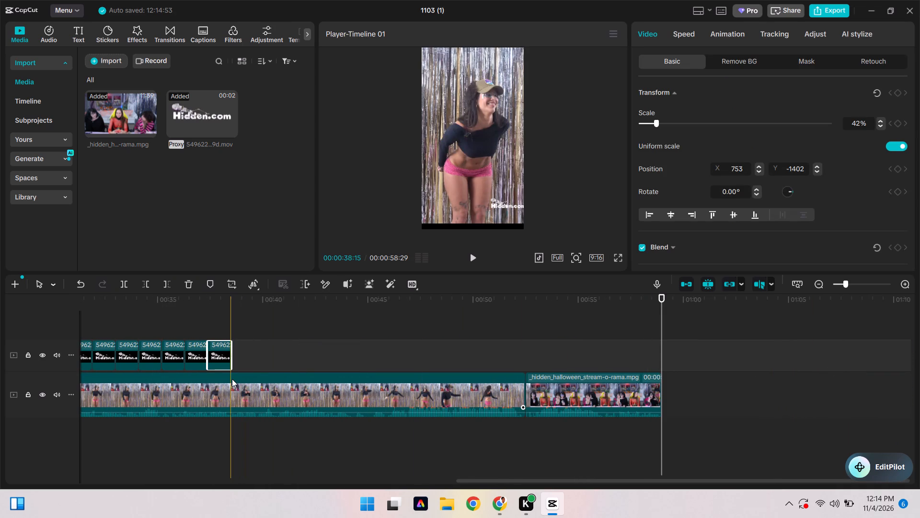
key("ctrl+v")
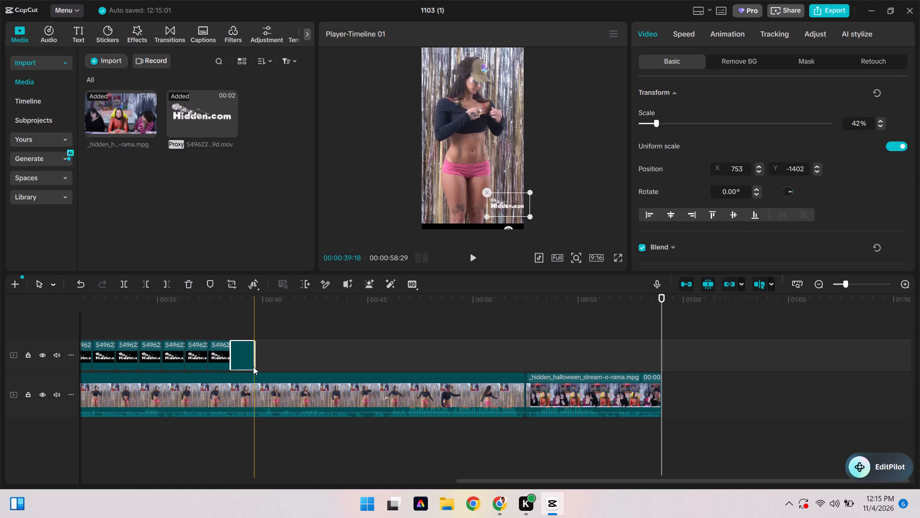
key("ctrl+v")
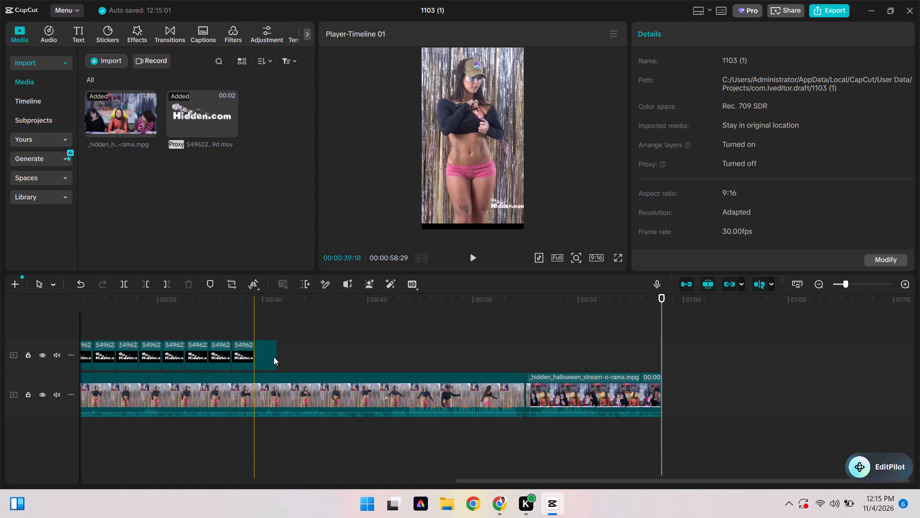
key("ctrl+v")
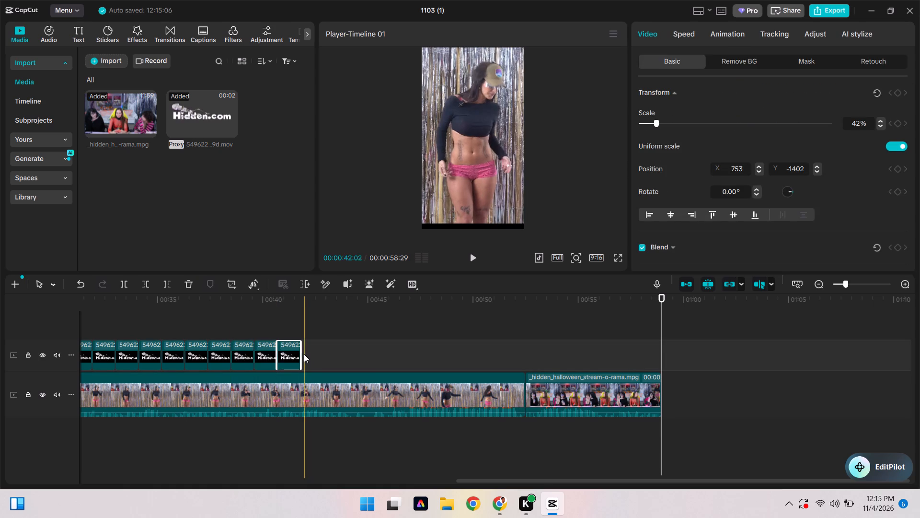
key("ctrl+v")
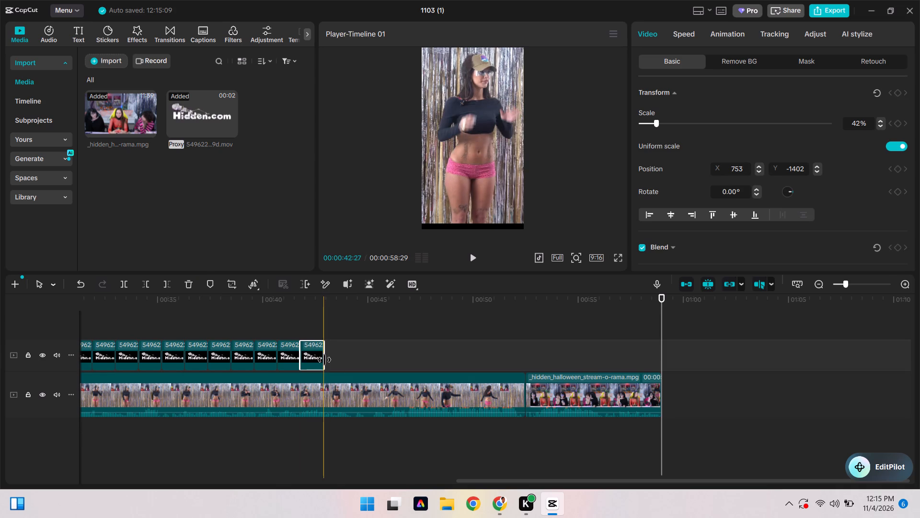
key("ctrl+v")
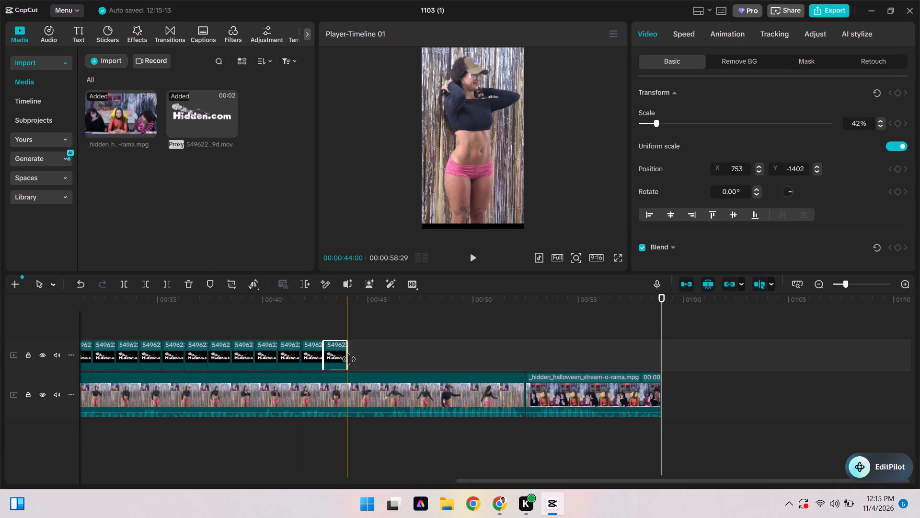
key("ctrl+v")
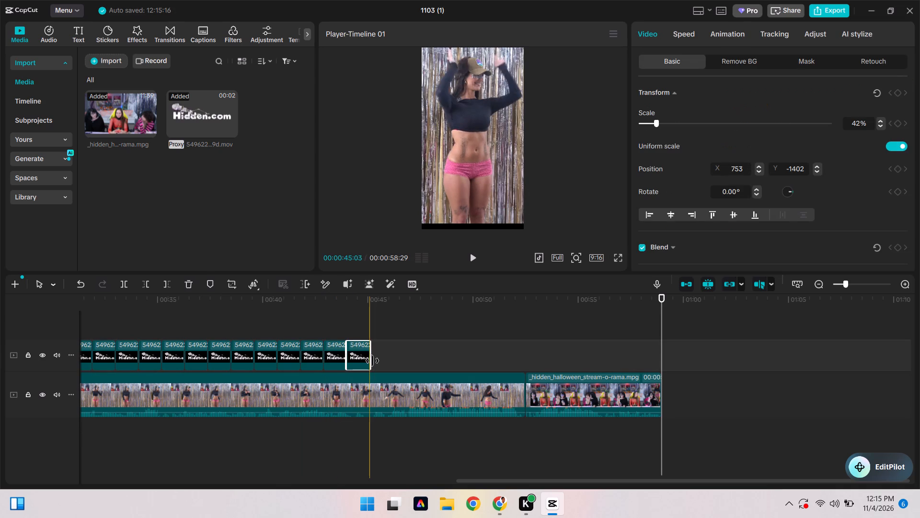
key("ctrl+v")
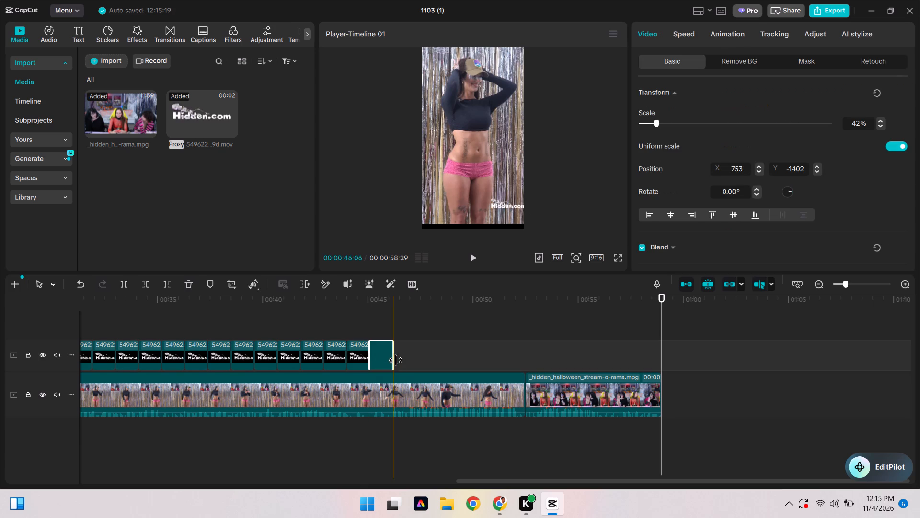
key("ctrl+v")
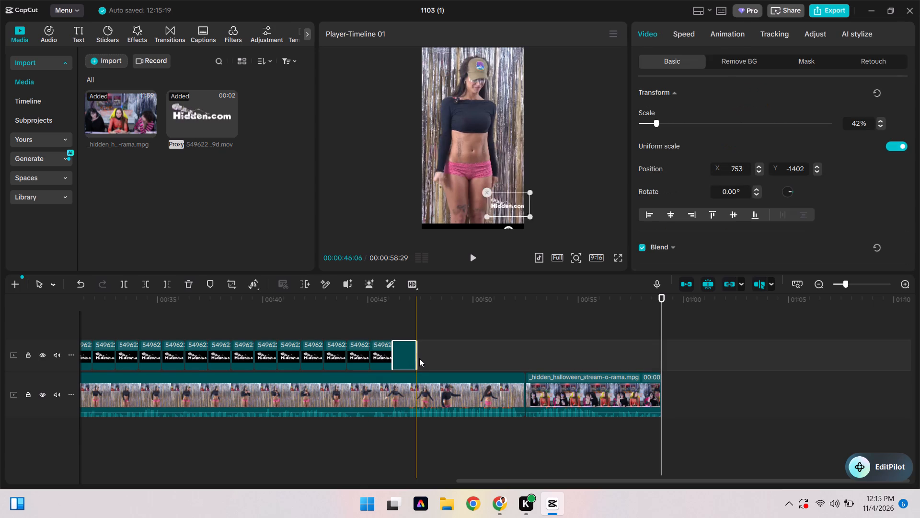
key("ctrl+v")
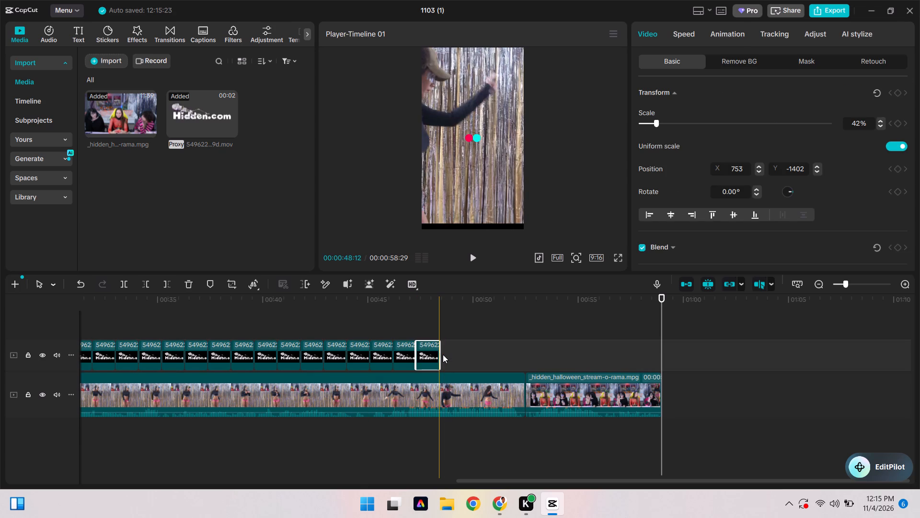
key("ctrl+v")
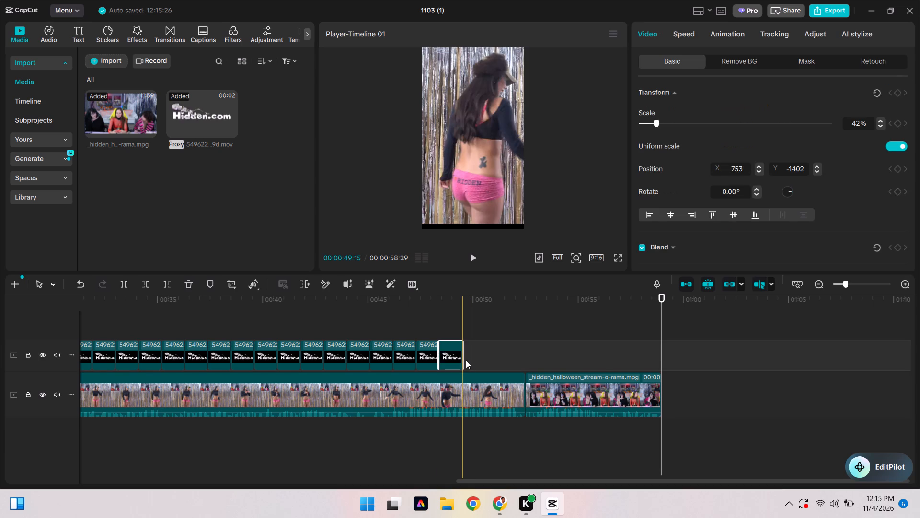
Continue the logo row from 00:00:49:15 with nine more pasted copies end to end, reaching about 00:00:59:12.
key("ctrl+v")
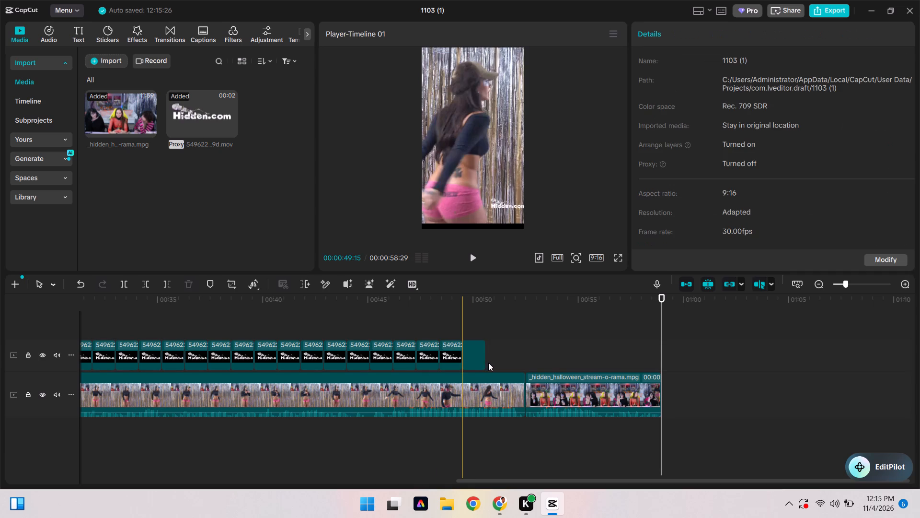
key("ctrl+v")
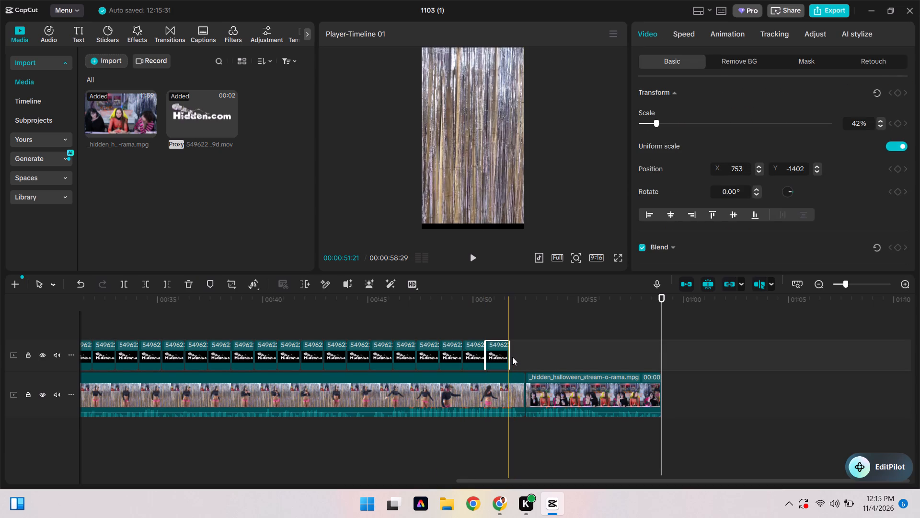
key("ctrl+v")
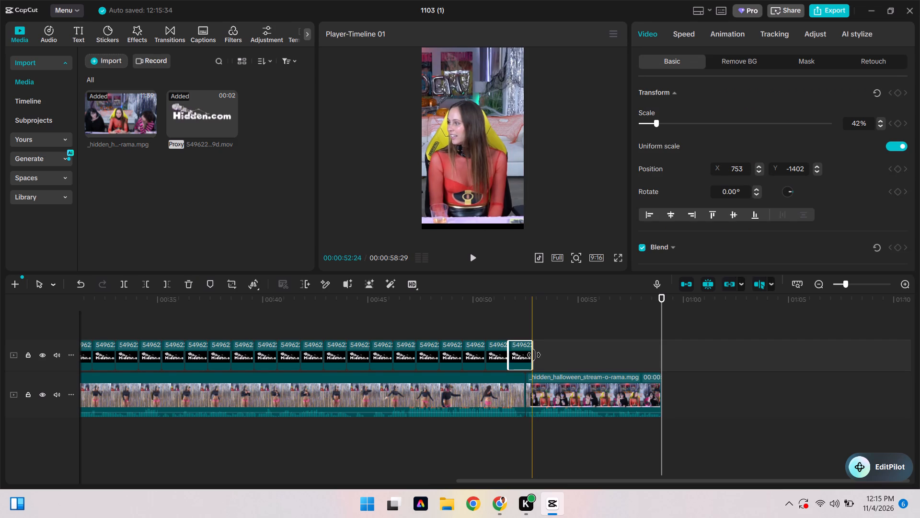
key("ctrl+v")
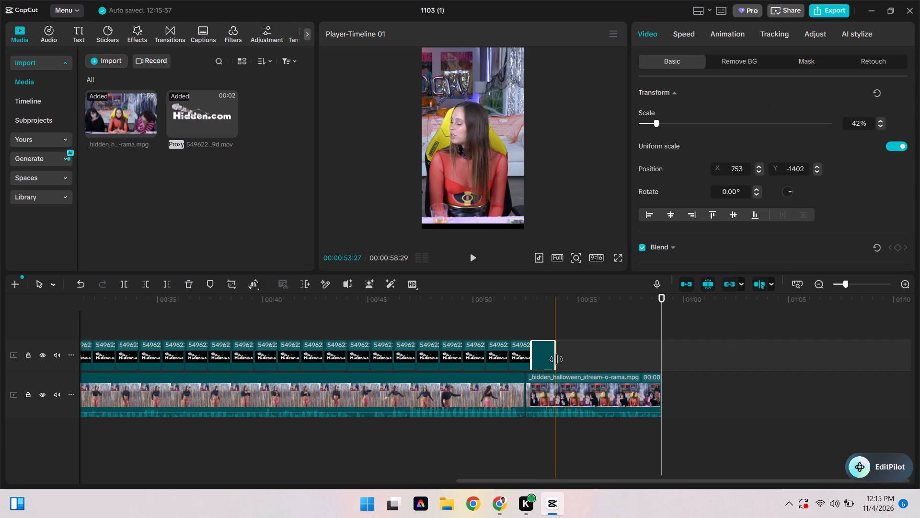
key("ctrl+v")
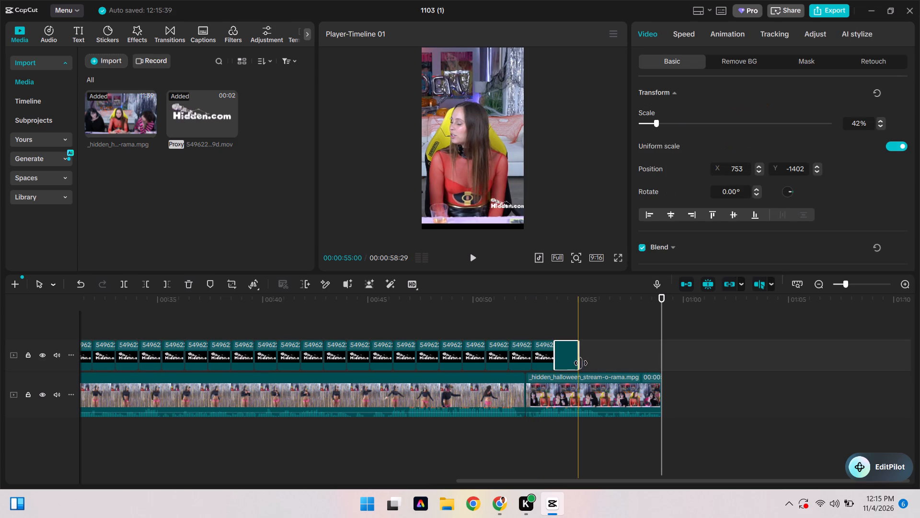
key("ctrl+v")
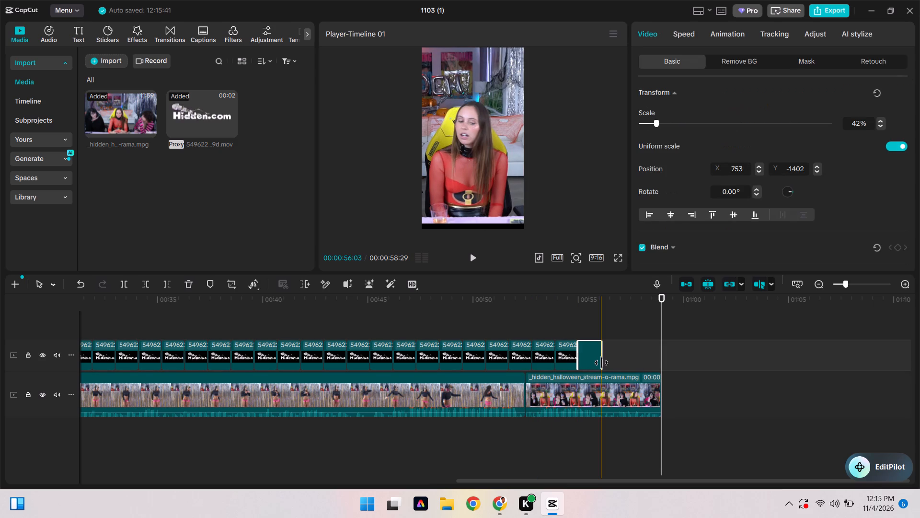
key("ctrl+v")
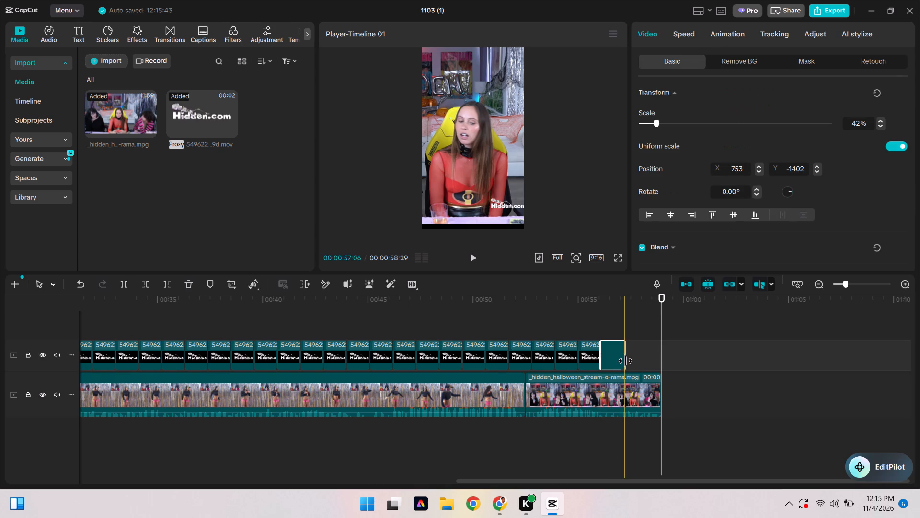
key("ctrl+v")
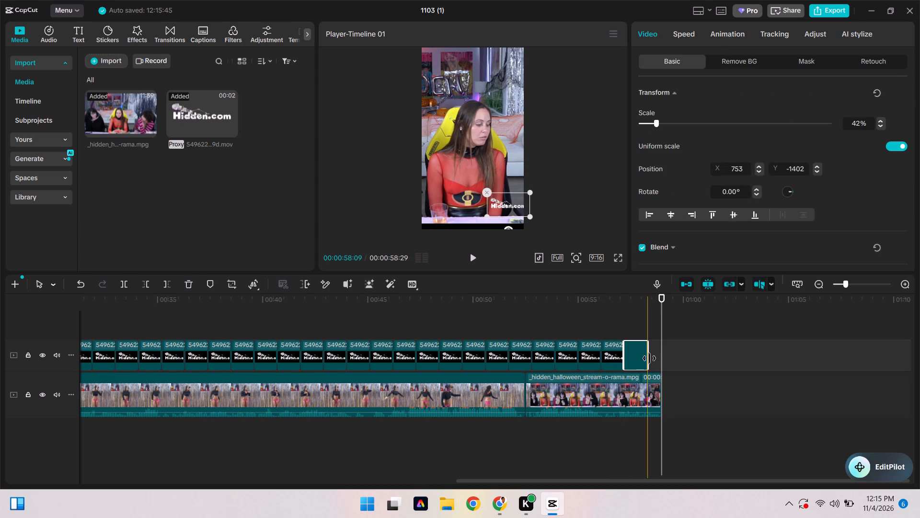
key("ctrl+v")
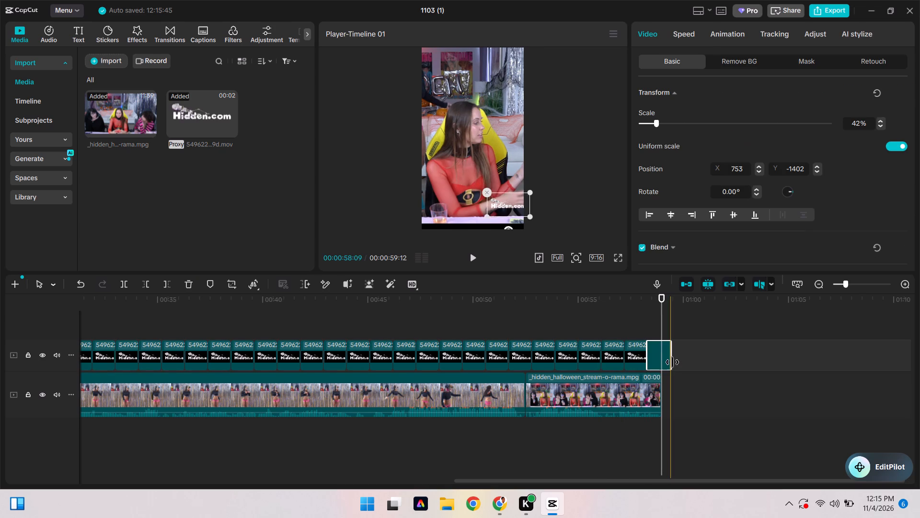
Trim the end of the last logo clip to about 00:00:58:23, near the end of the main video.
left_click_drag(672, 362, 664, 365)
left_click(665, 361)
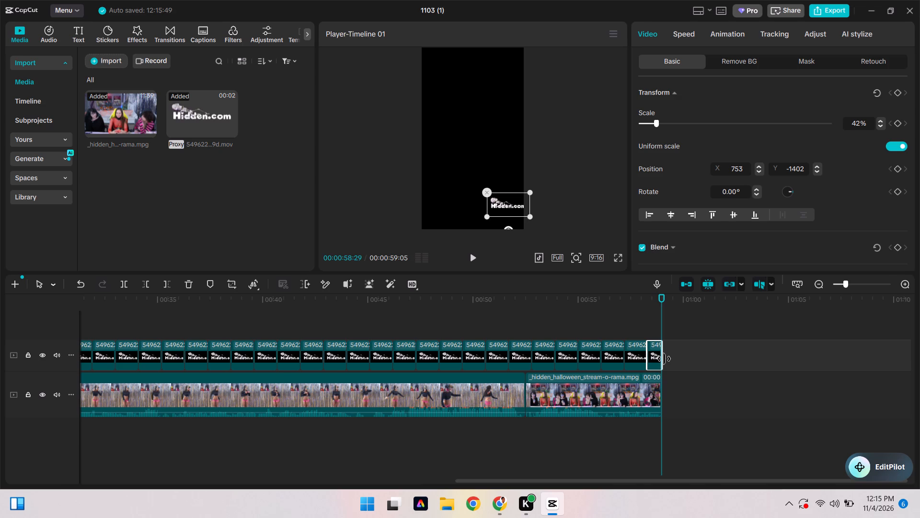
left_click(689, 385)
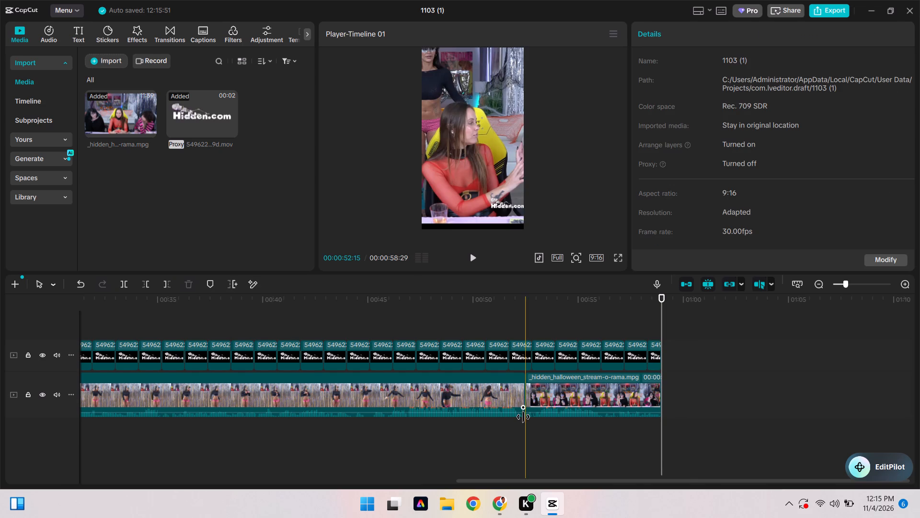
left_click(659, 354)
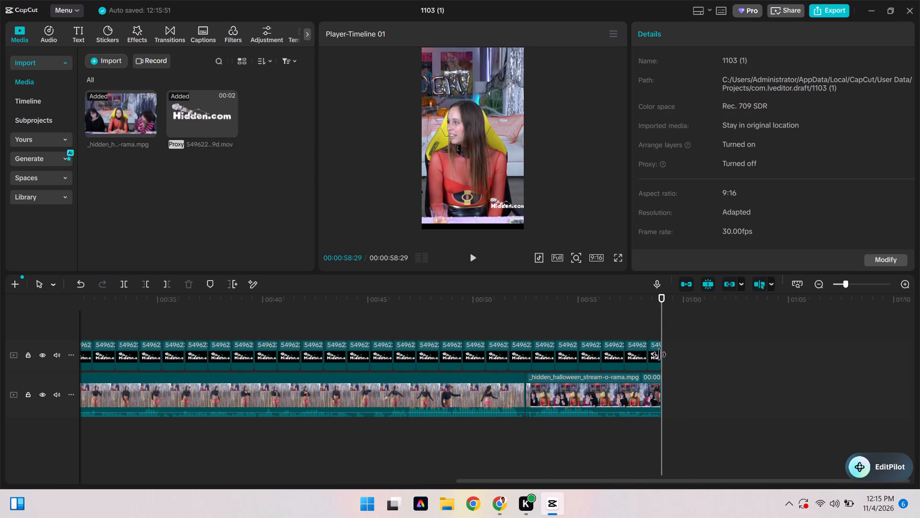
left_click_drag(663, 353, 660, 355)
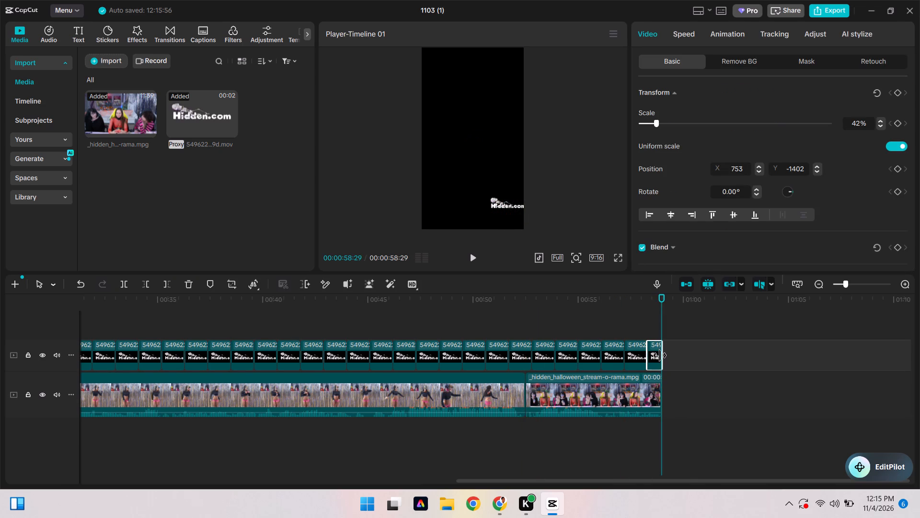
left_click_drag(660, 355, 654, 361)
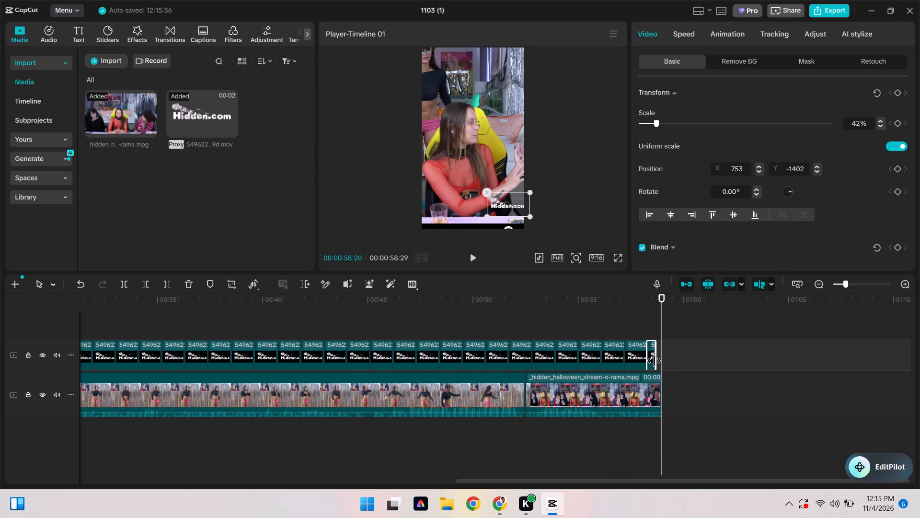
left_click_drag(654, 361, 655, 359)
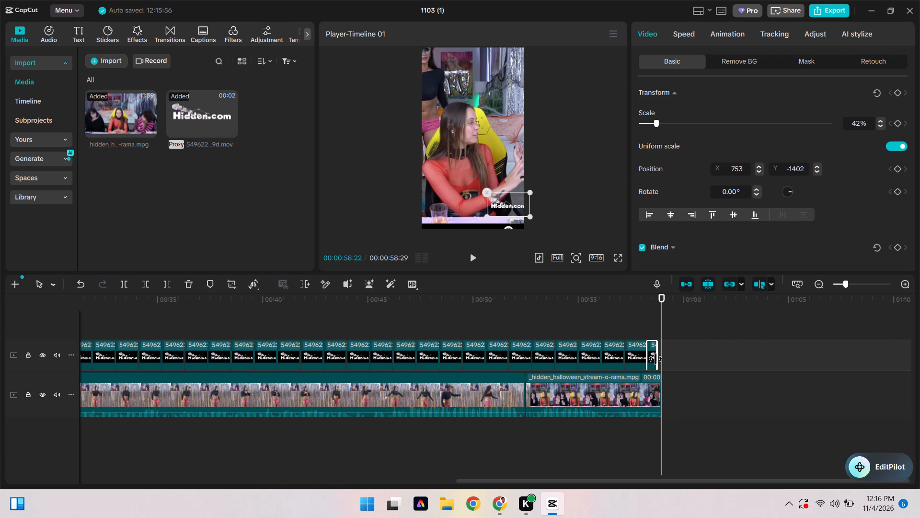
left_click_drag(655, 359, 656, 359)
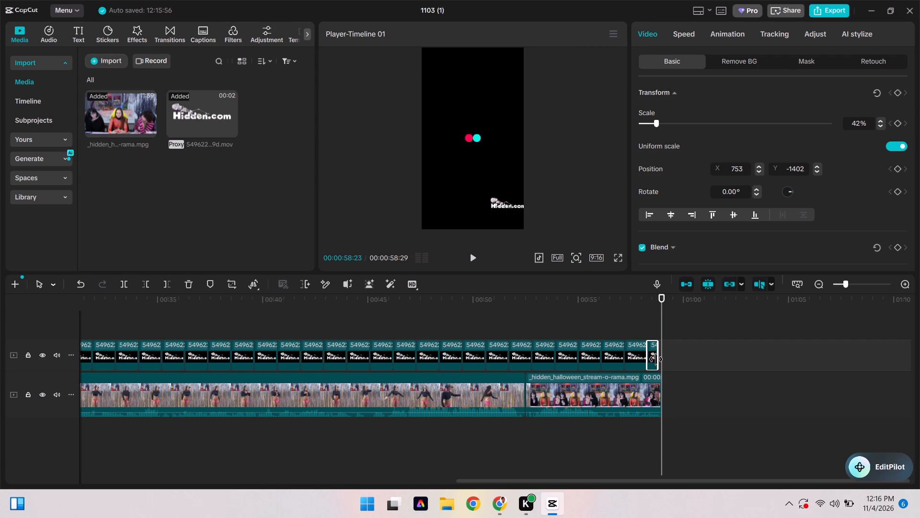
left_click(700, 376)
Play the edit from the beginning to check how the repeating logos look over the video.
left_click_drag(663, 307, 560, 296)
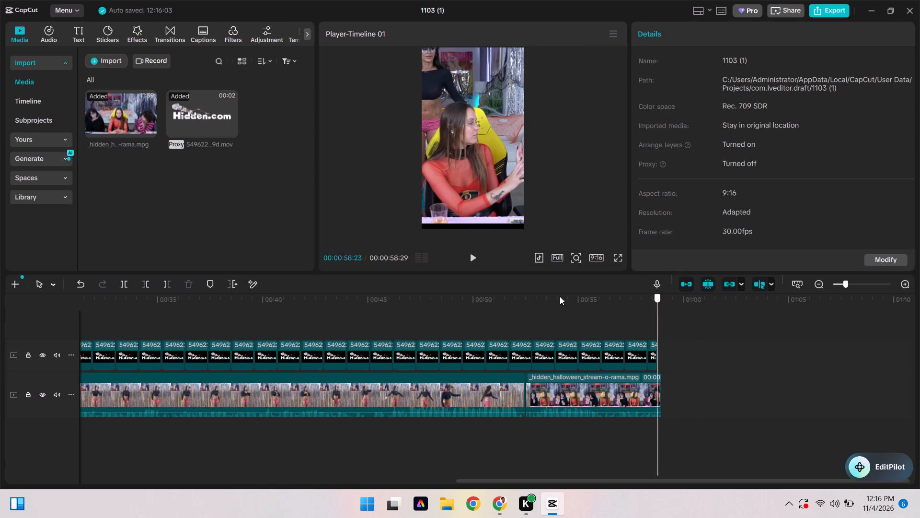
left_click_drag(560, 296, 0, 359)
key("space")
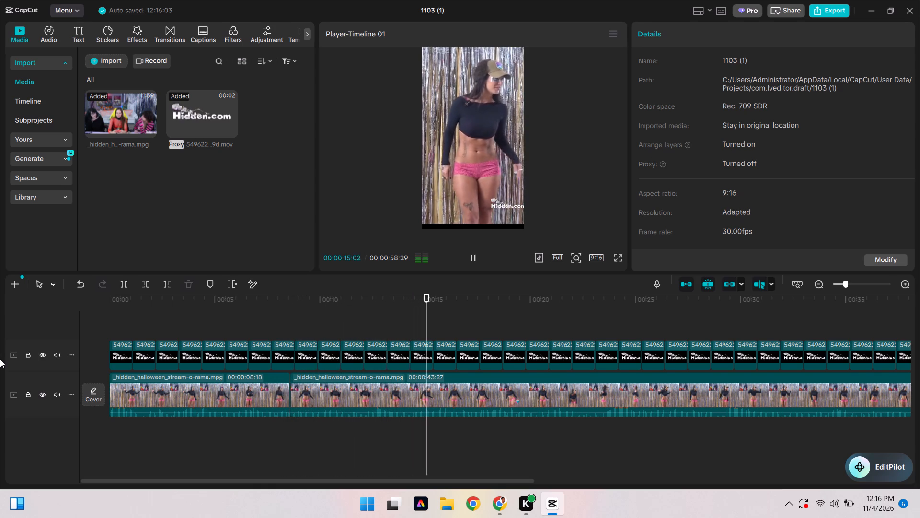
key("space")
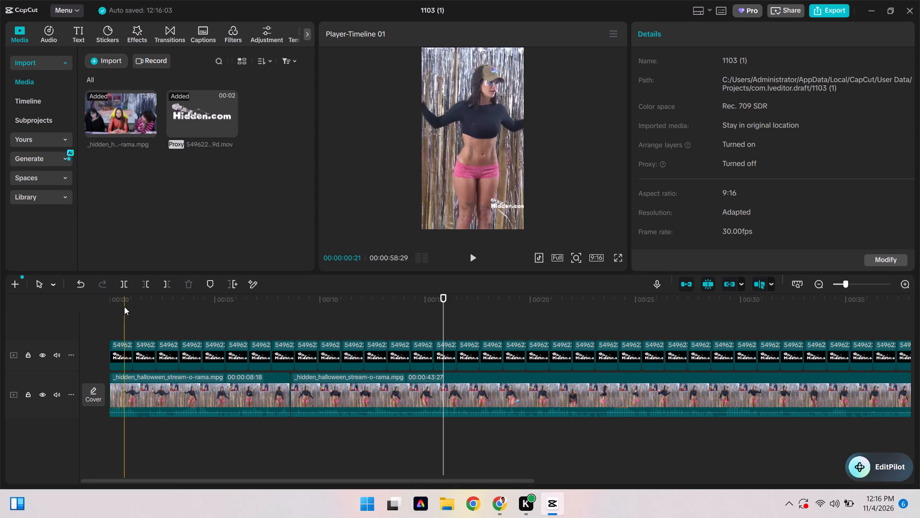
Select every logo clip on the logo track and combine them into one compound clip.
scroll(124, 306, "right", 3)
left_click_drag(111, 315, 279, 336)
scroll(131, 326, "right", 1)
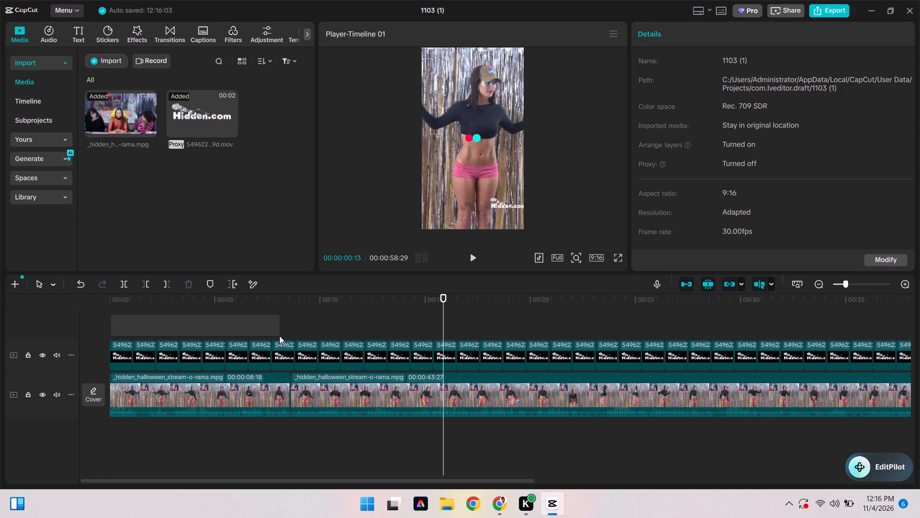
scroll(279, 336, "right", 1)
left_click_drag(279, 336, 837, 349)
scroll(739, 312, "right", 1)
left_click_drag(837, 349, 844, 338)
scroll(844, 338, "left", 5)
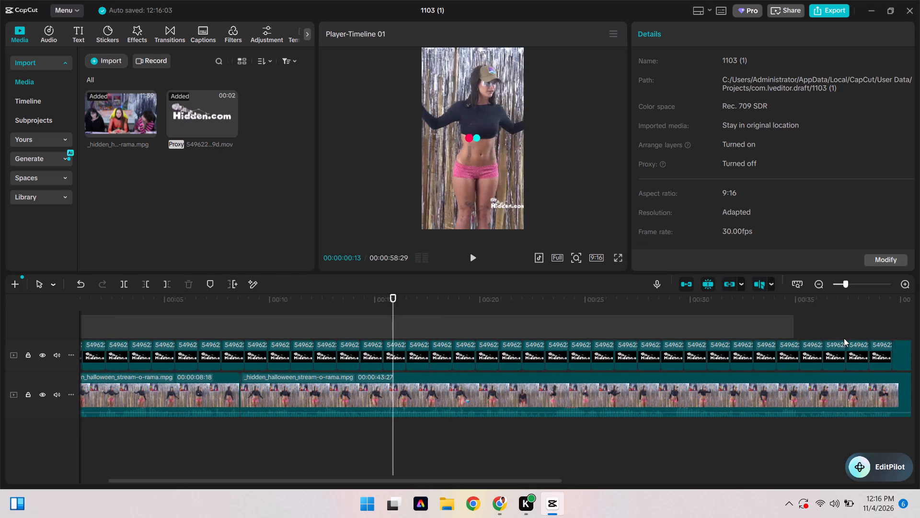
scroll(844, 338, "left", 2)
left_click_drag(844, 338, 793, 327)
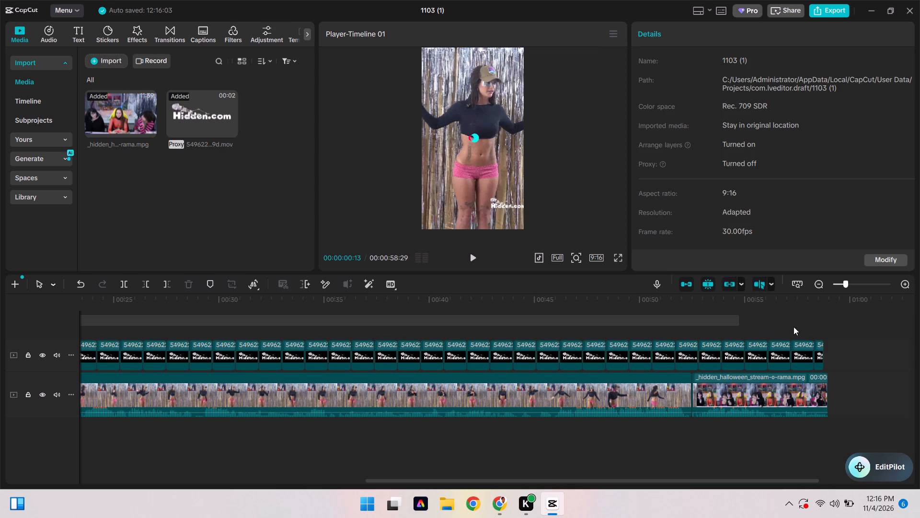
left_click_drag(793, 327, 813, 363)
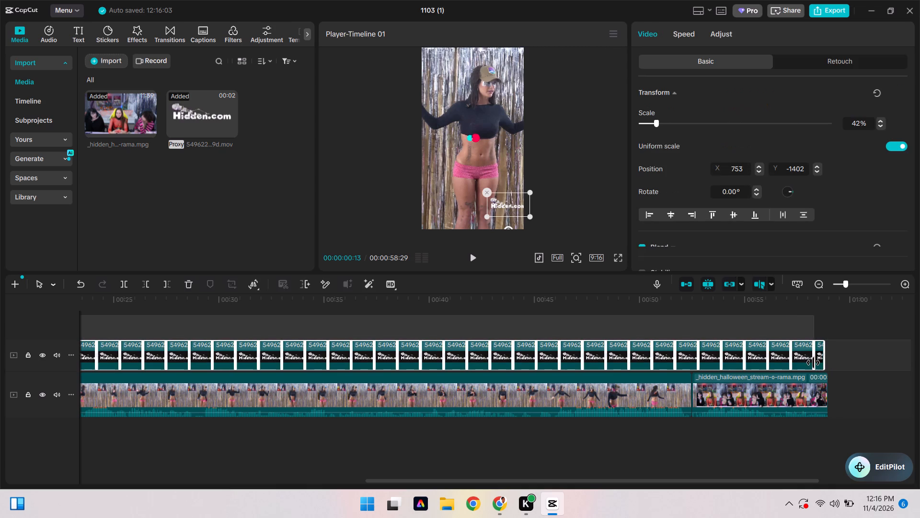
left_click_drag(813, 363, 828, 364)
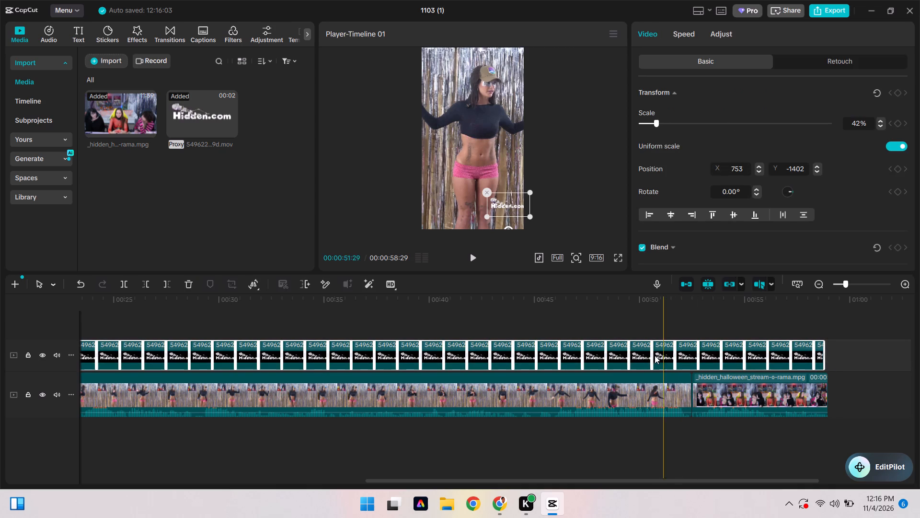
right_click(646, 357)
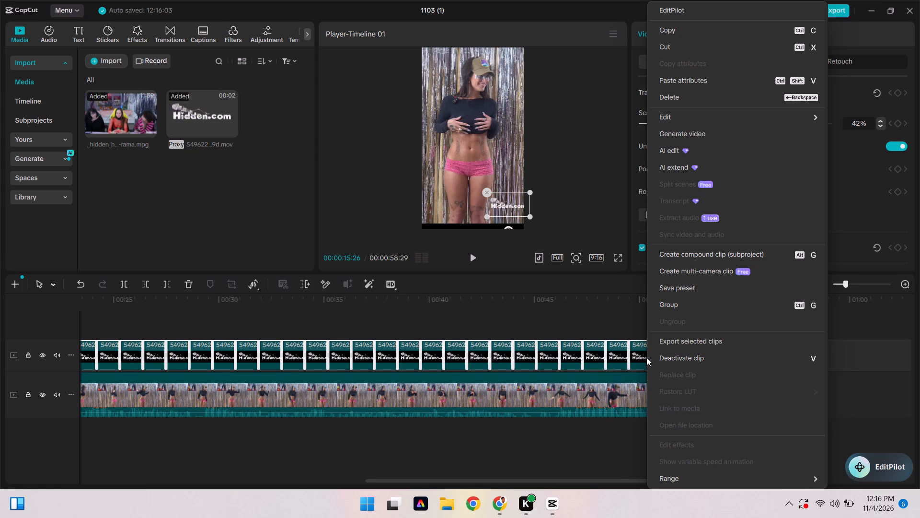
left_click(729, 250)
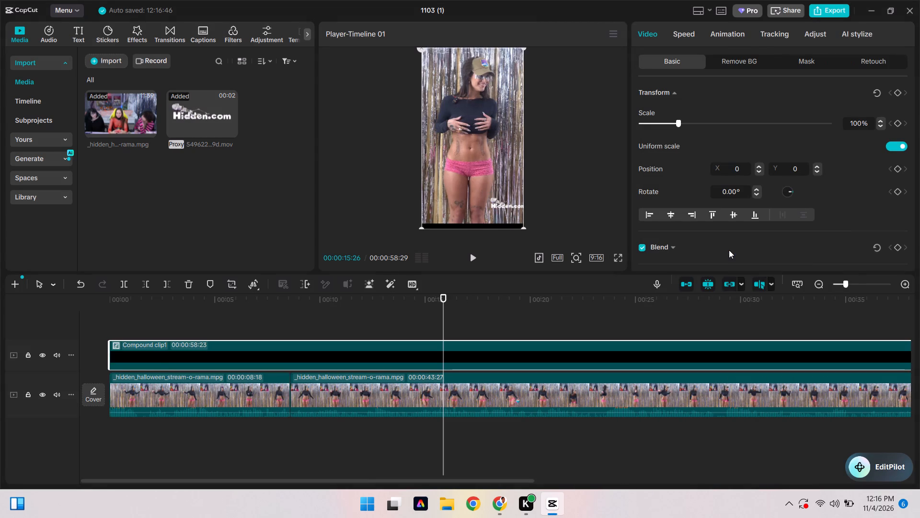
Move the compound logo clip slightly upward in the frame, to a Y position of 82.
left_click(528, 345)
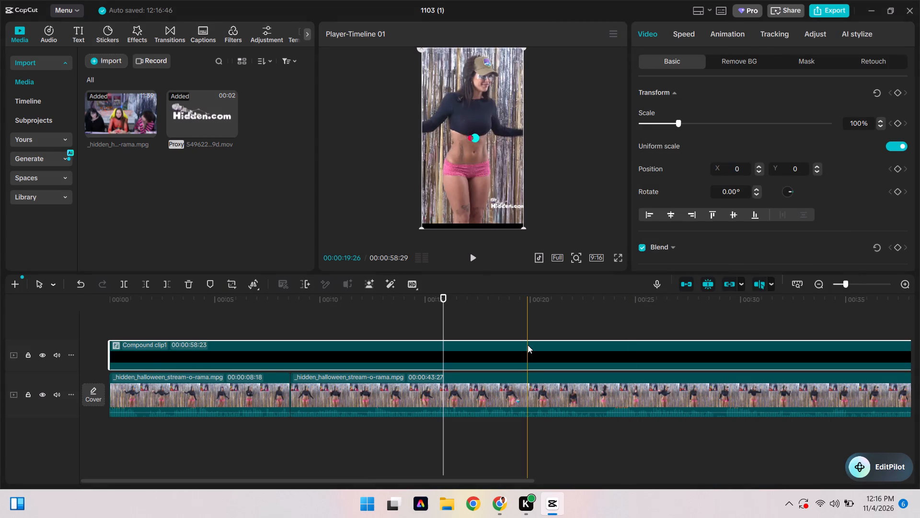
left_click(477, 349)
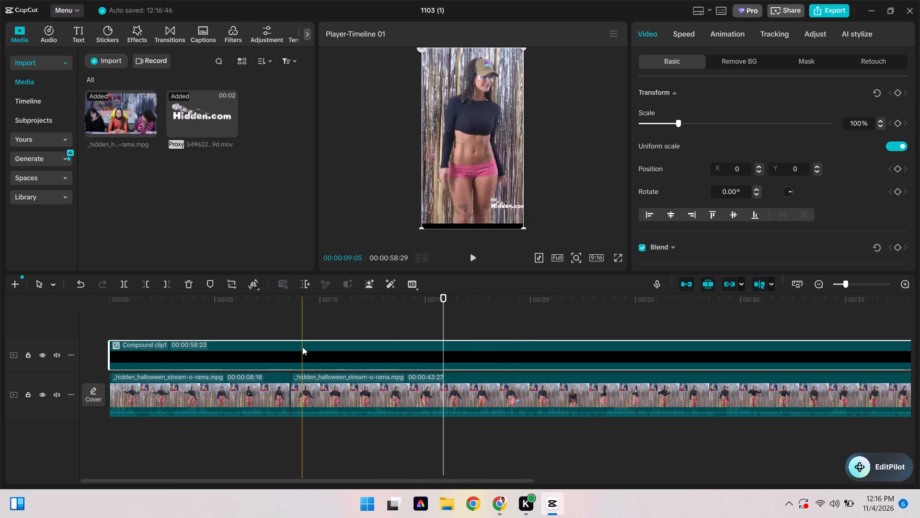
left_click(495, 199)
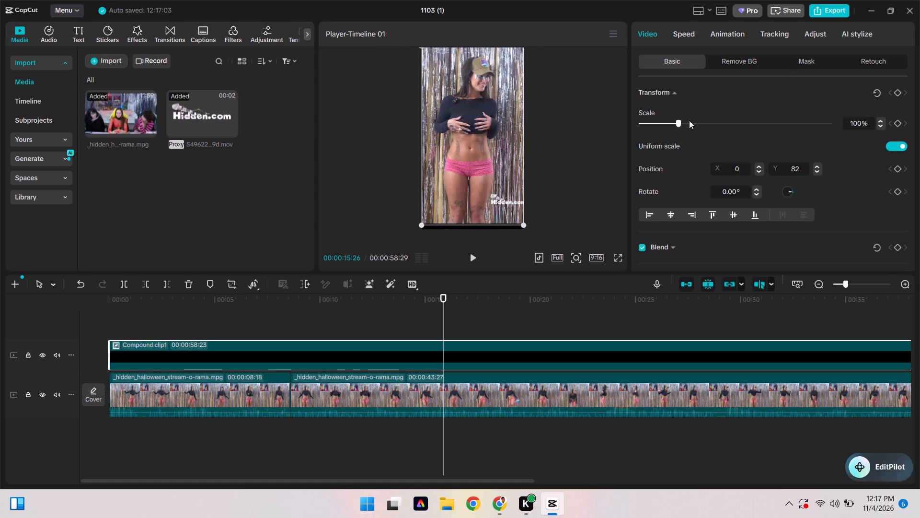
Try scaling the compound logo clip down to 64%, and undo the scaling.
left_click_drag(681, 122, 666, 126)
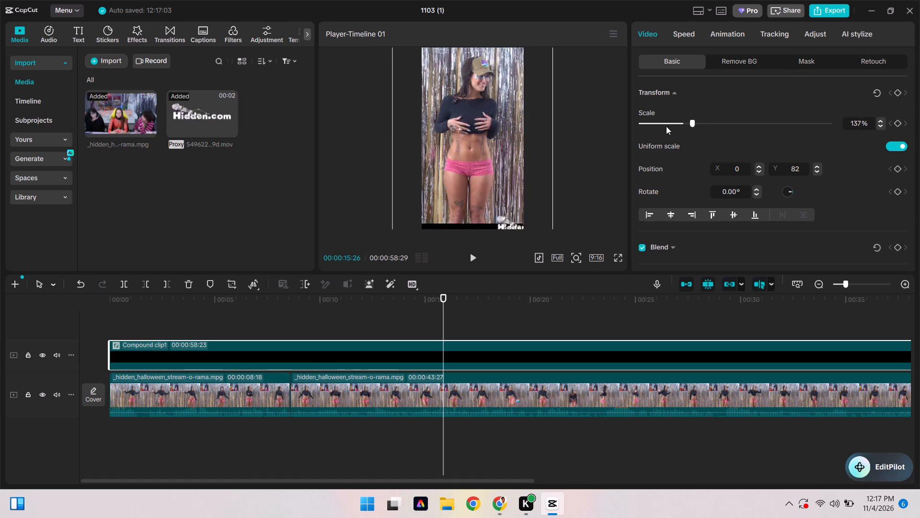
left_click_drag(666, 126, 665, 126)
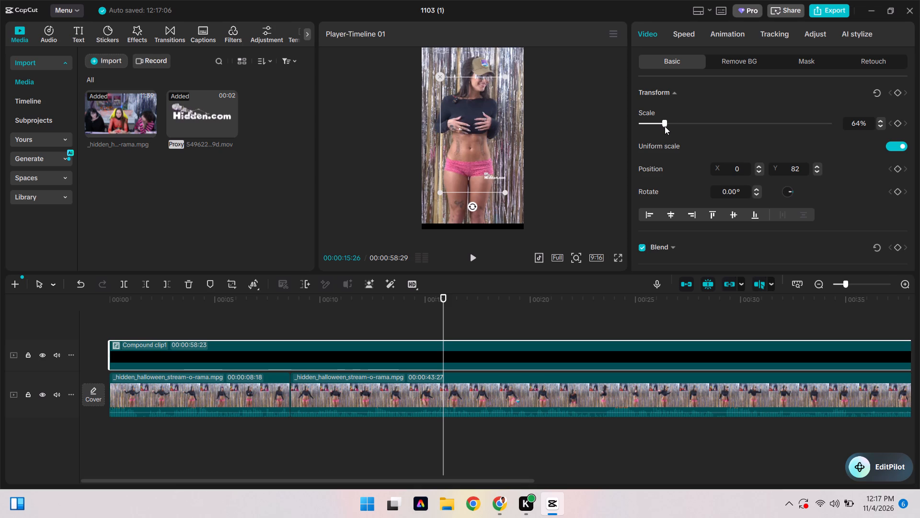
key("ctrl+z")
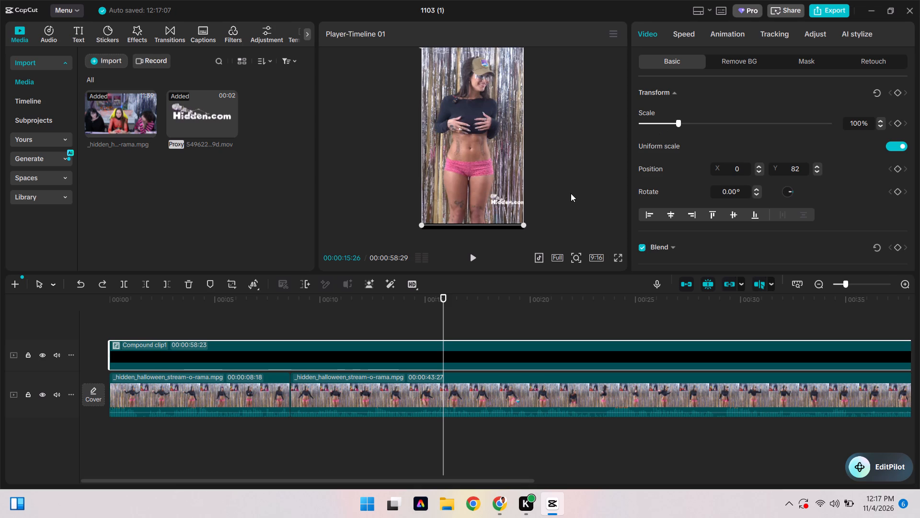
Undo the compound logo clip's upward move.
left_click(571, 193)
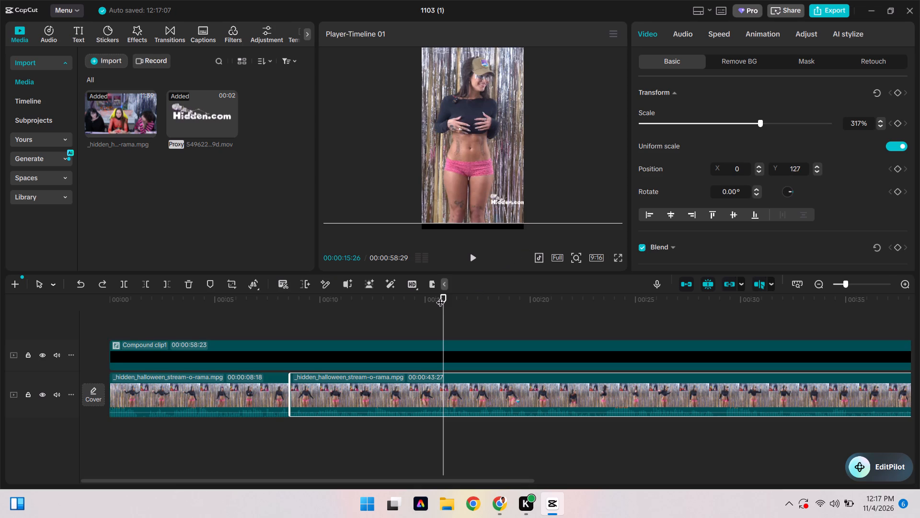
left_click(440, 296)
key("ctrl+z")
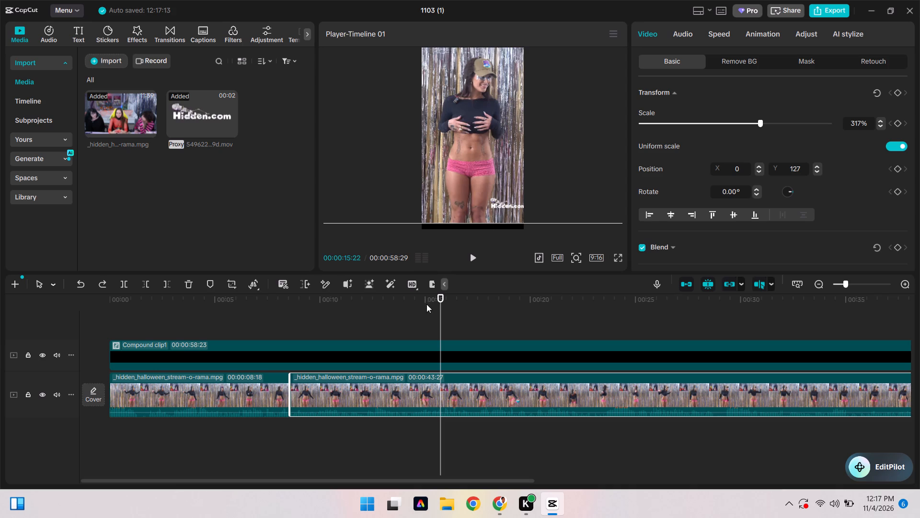
Play the timeline from its beginning to review the clip with the logo overlay.
left_click_drag(447, 308, 98, 382)
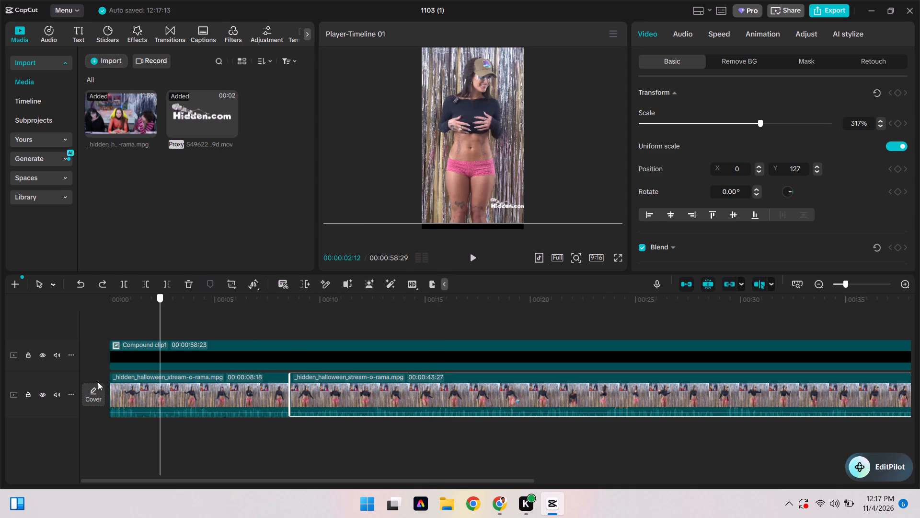
left_click_drag(98, 382, 71, 382)
key("space")
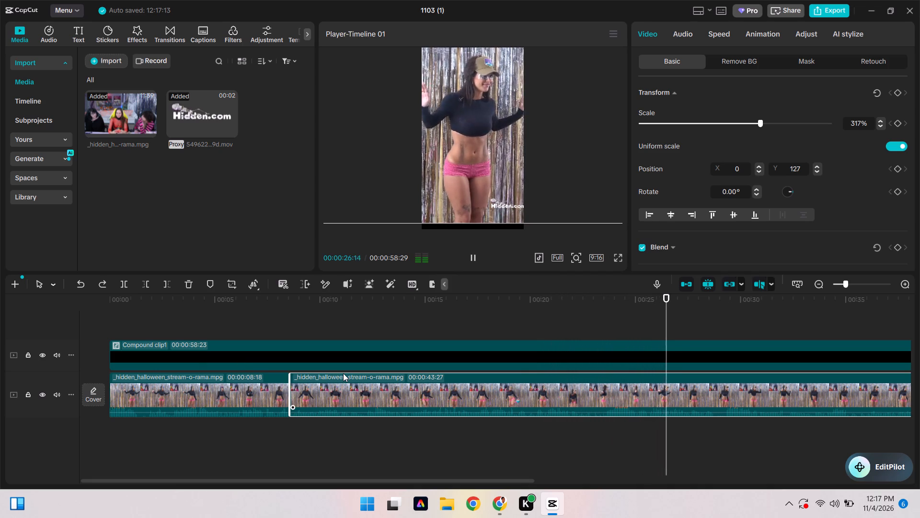
Switch to Chrome and reread the Whop campaign brief, covering best moments, platform captions, hashtags and format rules.
left_click(506, 505)
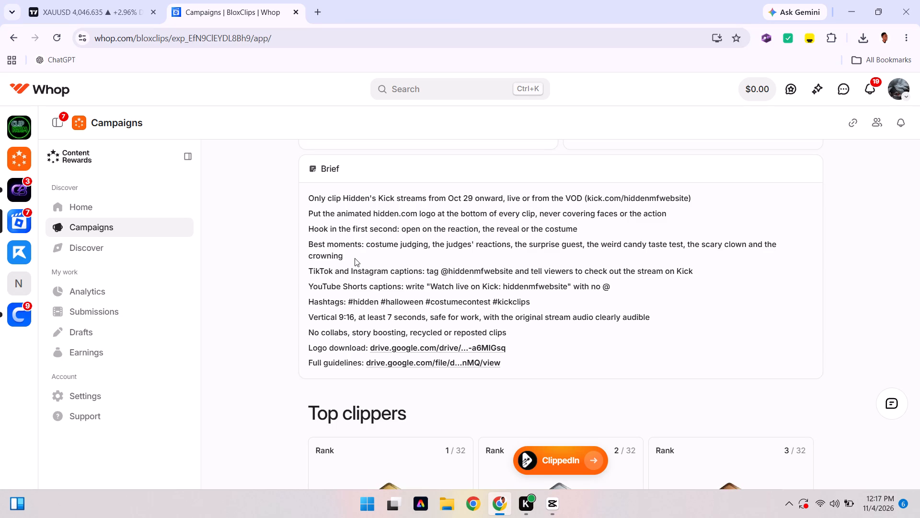
triple_click(411, 247)
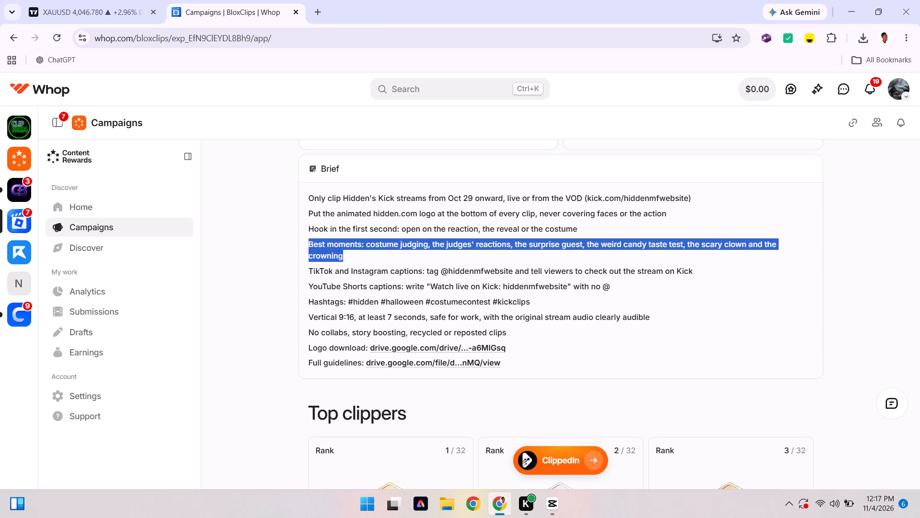
double_click(411, 247)
triple_click(394, 268)
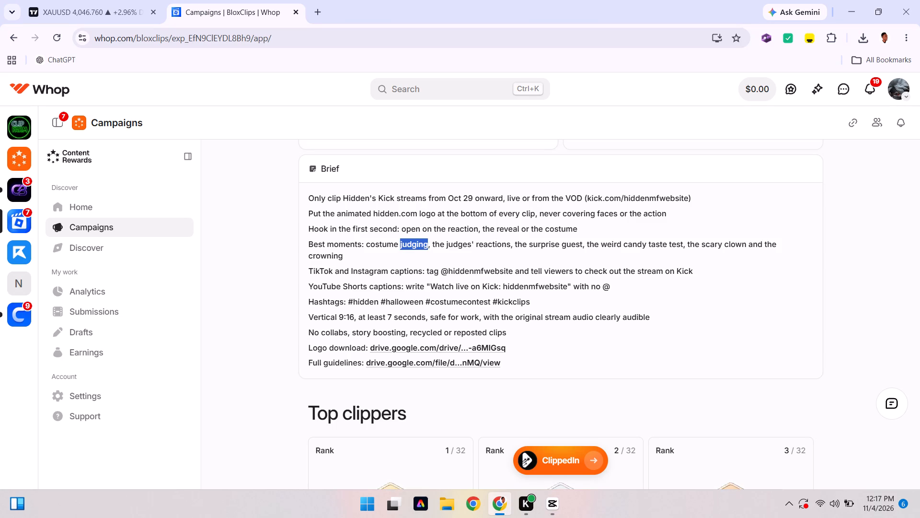
left_click(422, 279)
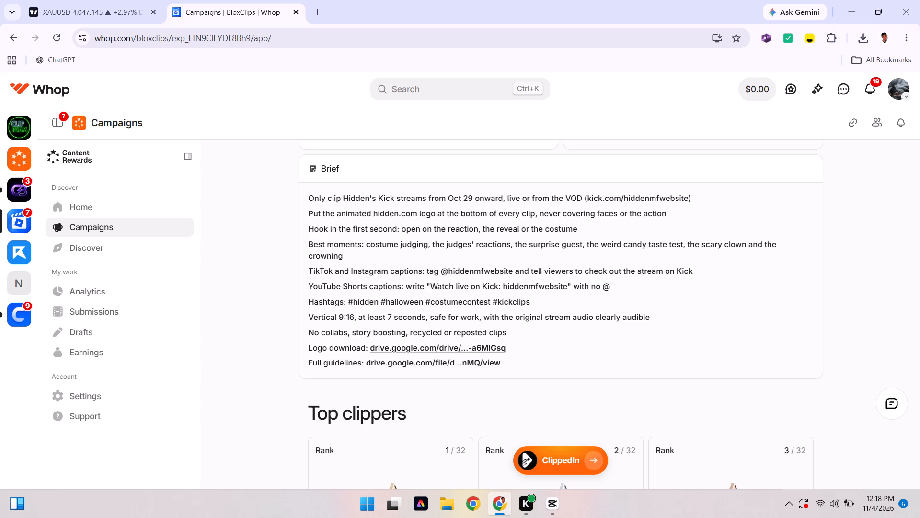
scroll(353, 317, "down", 1)
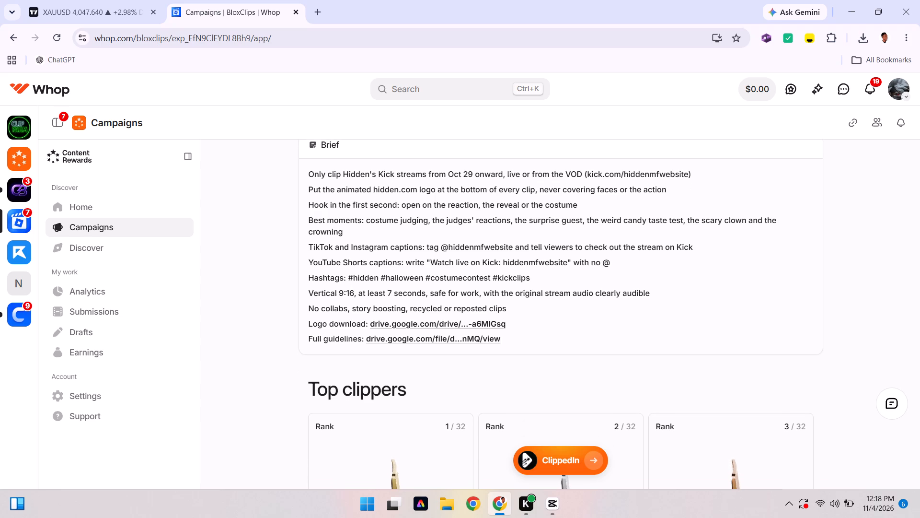
scroll(353, 317, "down", 3)
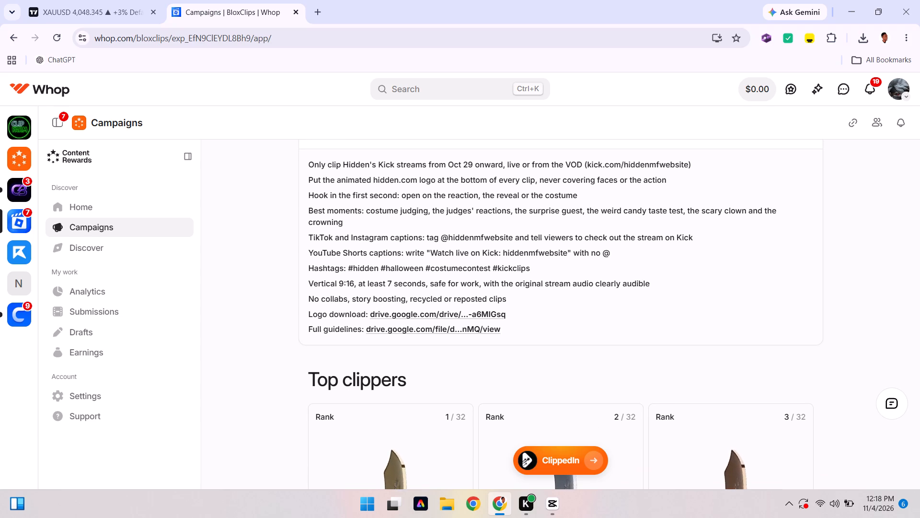
scroll(353, 317, "down", 4)
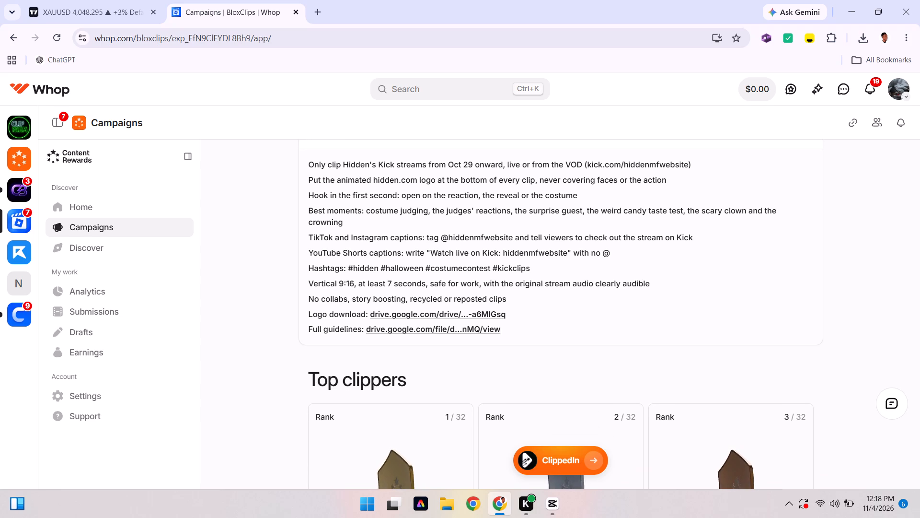
scroll(353, 317, "down", 1)
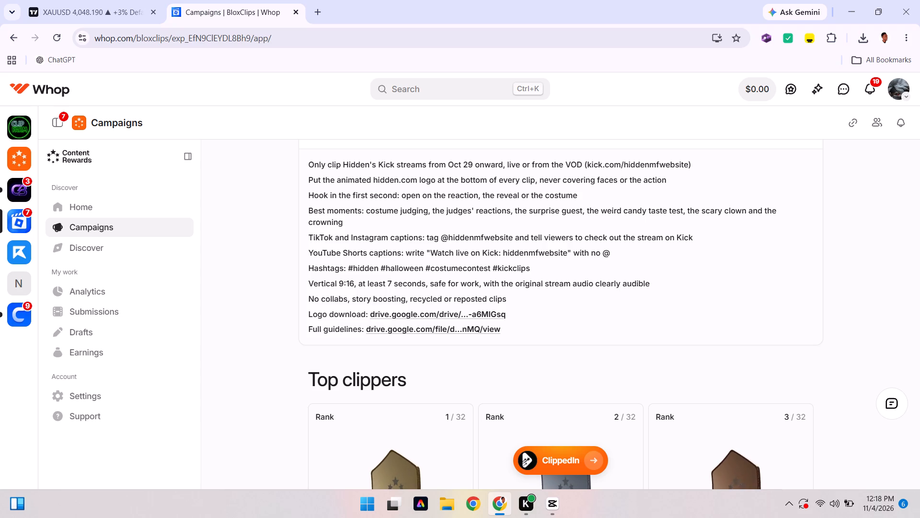
scroll(353, 317, "down", 1)
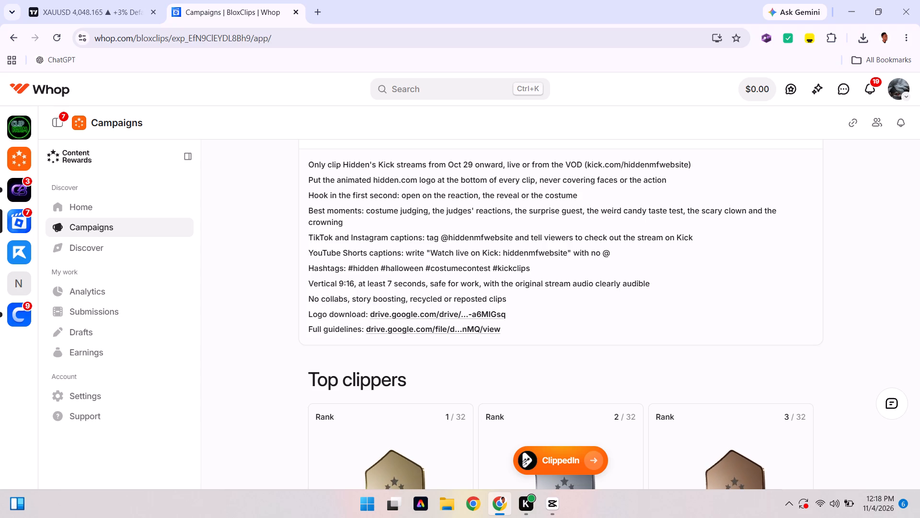
scroll(353, 317, "down", 5)
scroll(375, 269, "up", 3)
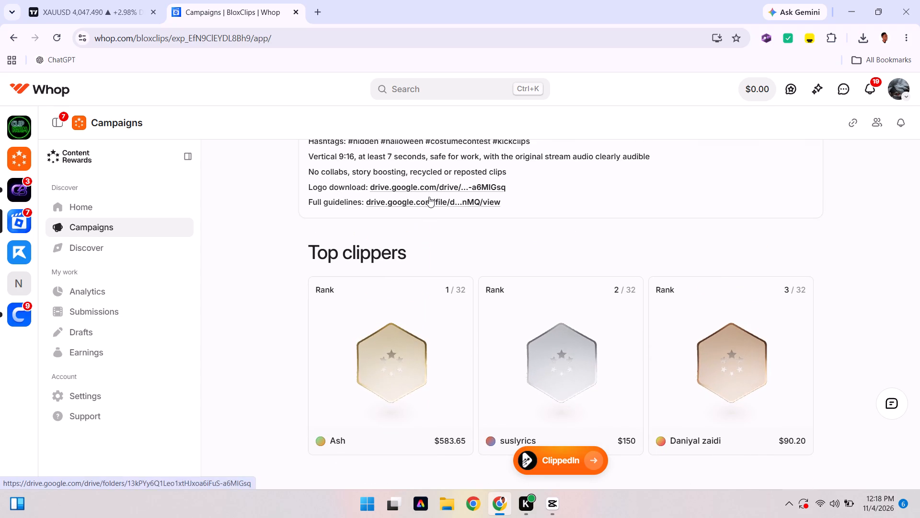
Open the campaign's full guidelines PDF and read its first page, covering the four clip rules, approved stream, logo usage, captions and hashtags.
left_click(429, 200)
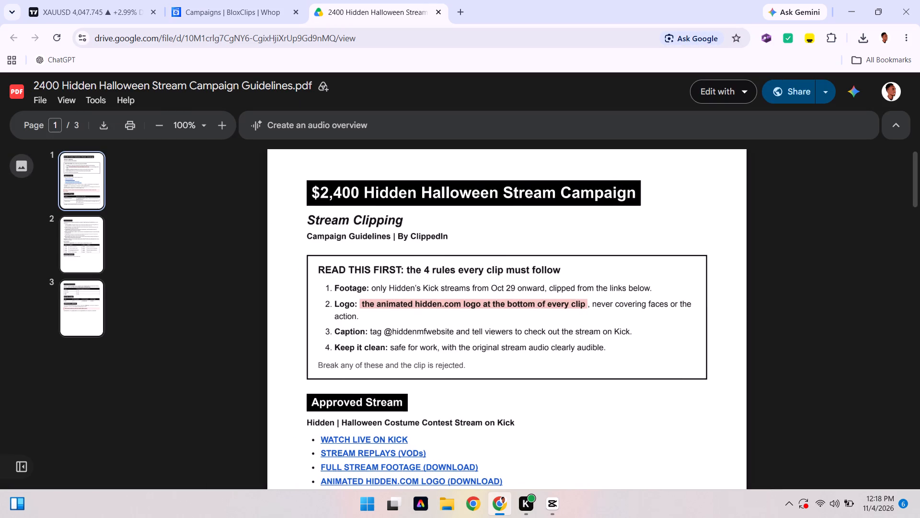
scroll(368, 328, "down", 1)
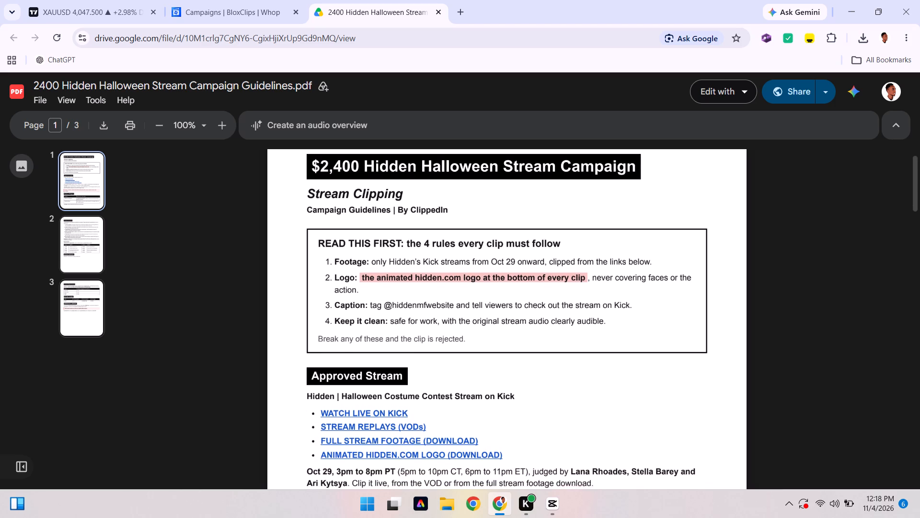
scroll(368, 328, "down", 2)
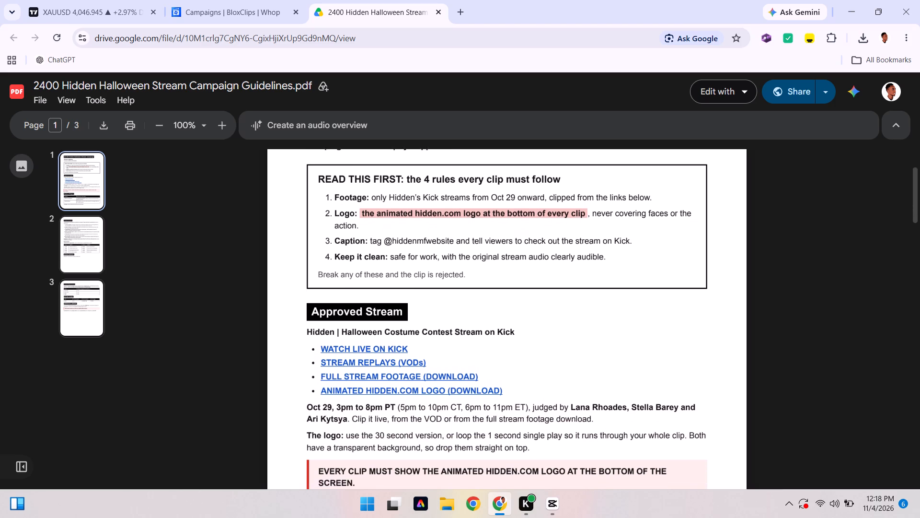
scroll(368, 328, "down", 2)
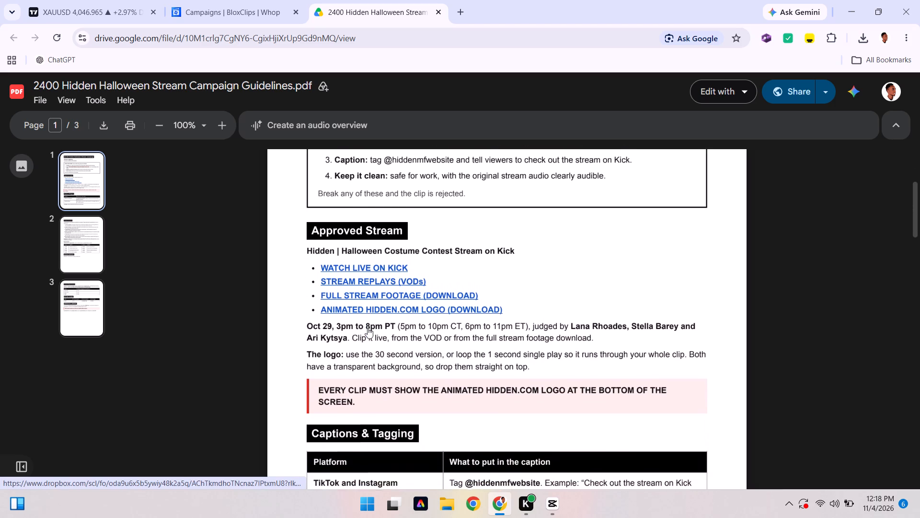
scroll(368, 328, "down", 2)
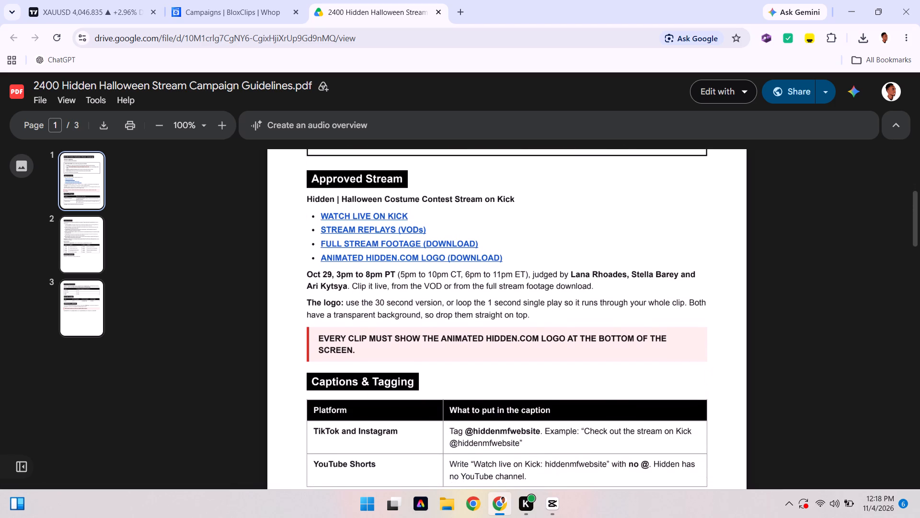
scroll(368, 328, "down", 1)
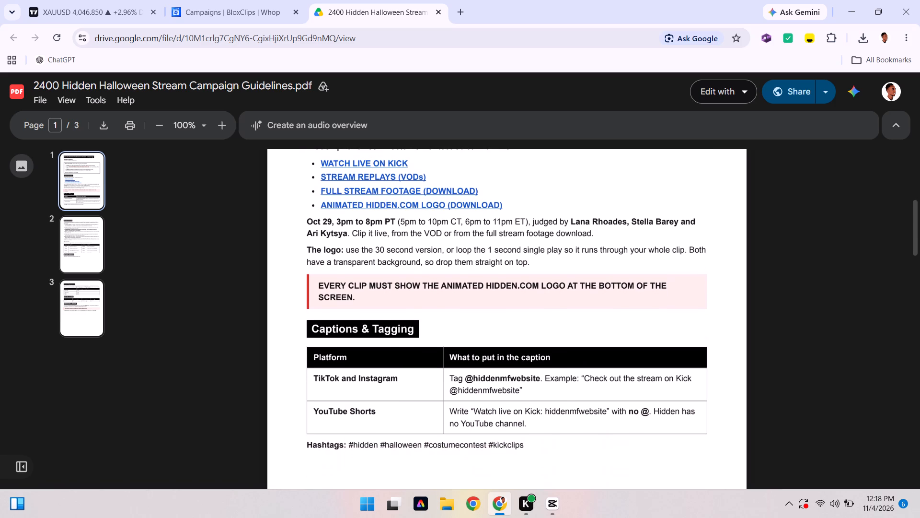
scroll(368, 328, "down", 7)
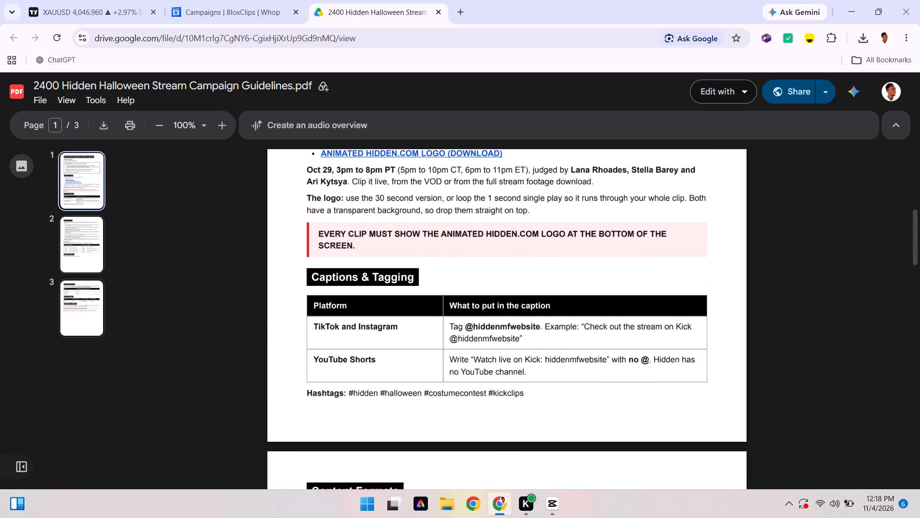
scroll(368, 328, "down", 3)
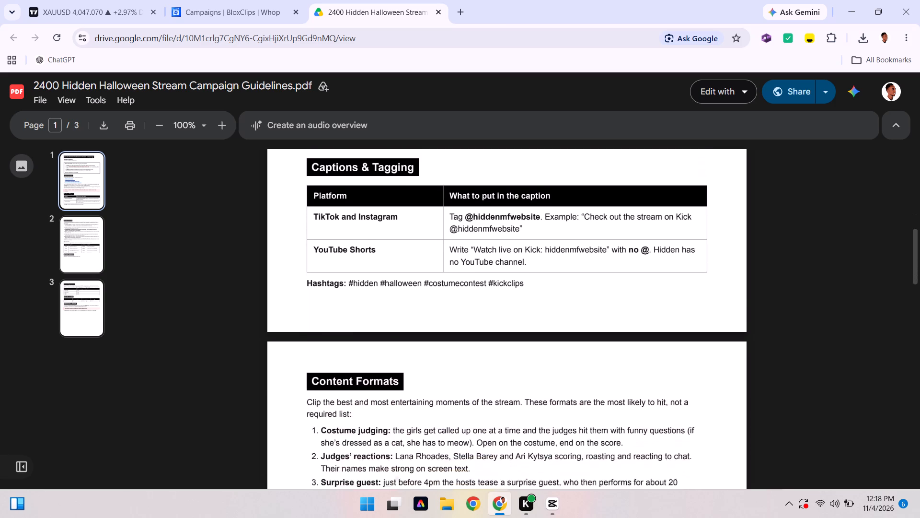
Read the guidelines' content formats, audio tip, stream timeline, example references and content requirements on the following pages.
scroll(368, 328, "down", 3)
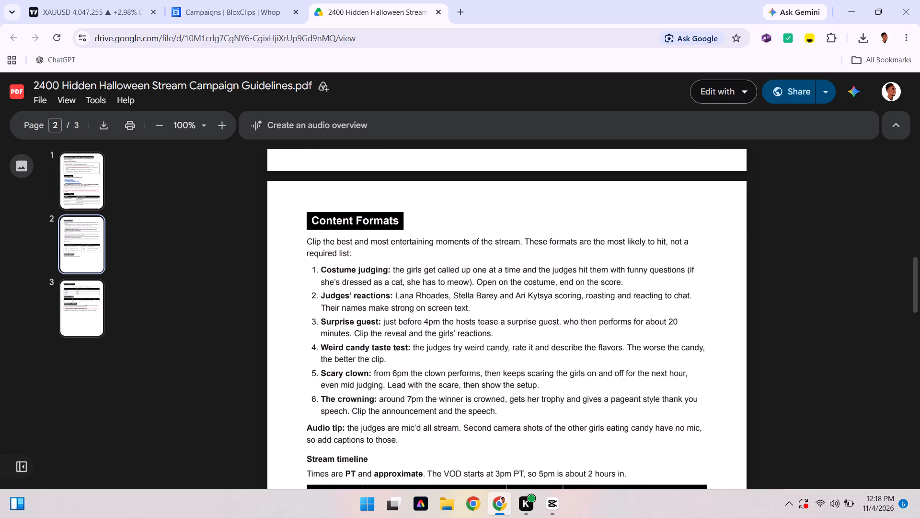
scroll(368, 328, "down", 3)
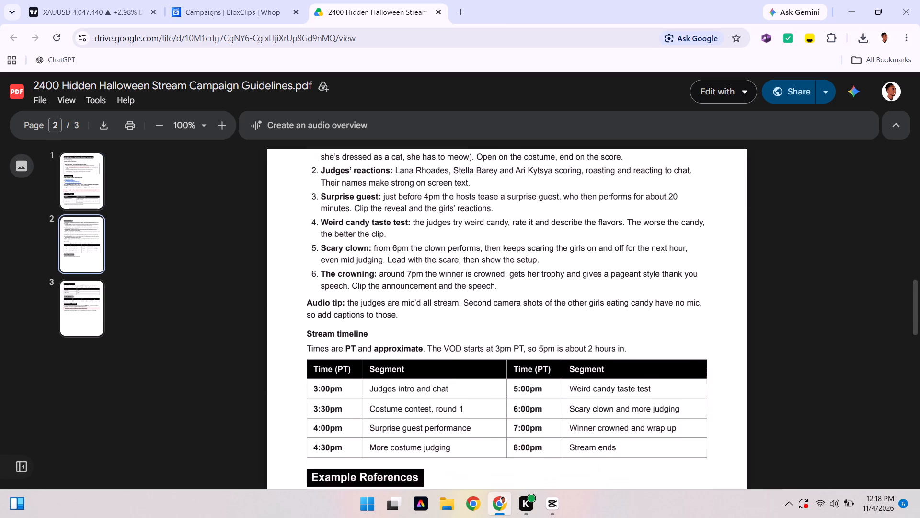
scroll(368, 328, "down", 5)
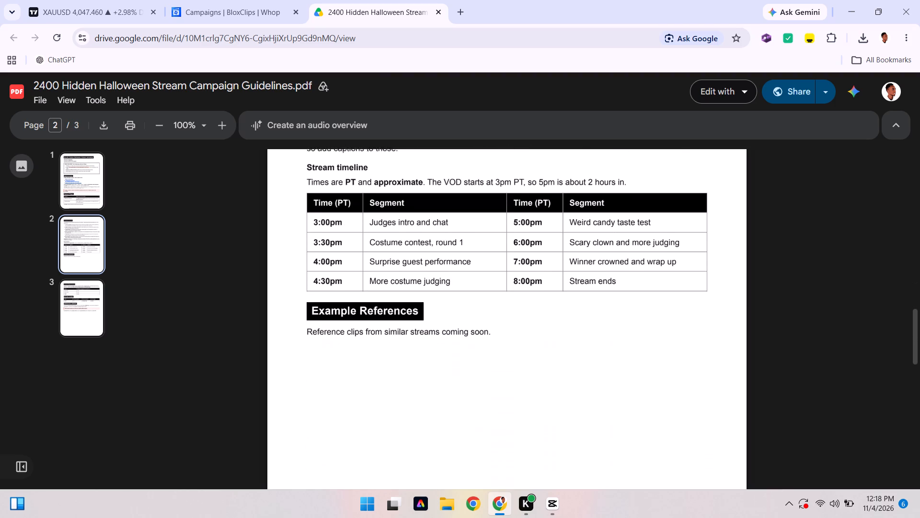
scroll(368, 328, "down", 3)
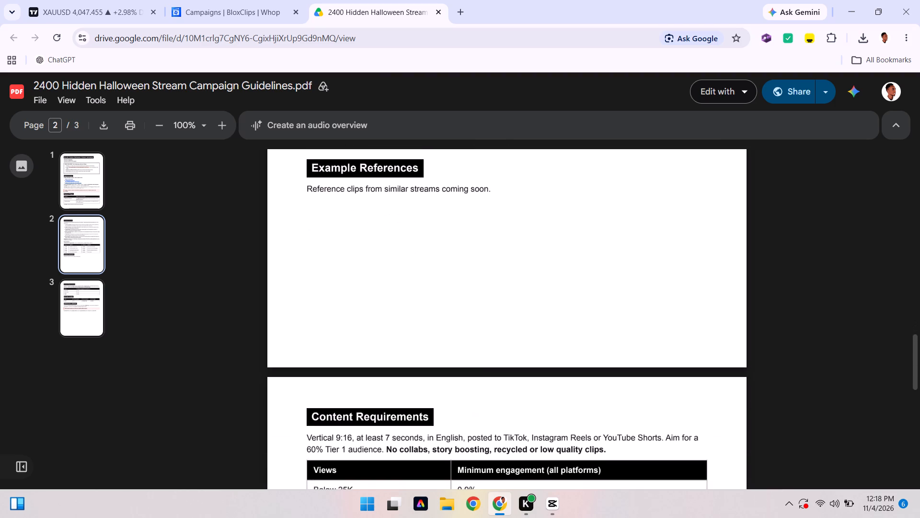
scroll(368, 328, "down", 2)
scroll(368, 328, "up", 2)
scroll(368, 328, "down", 1)
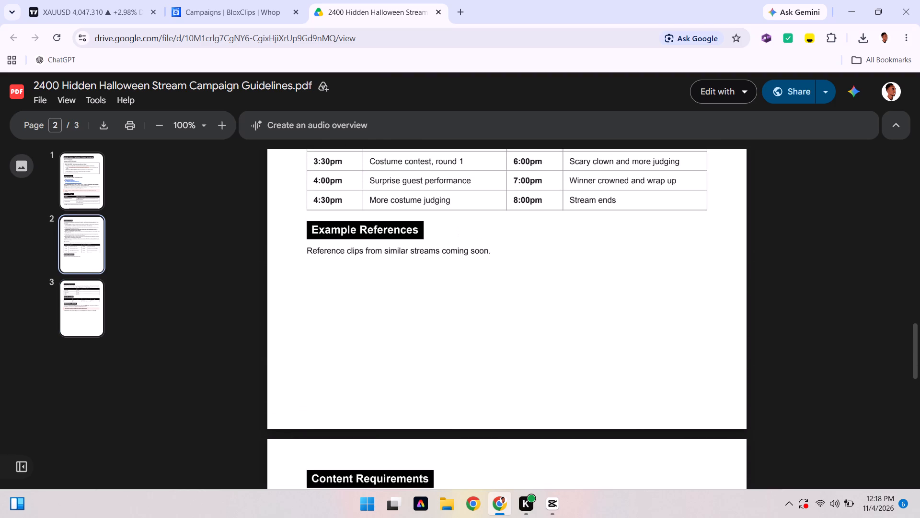
scroll(368, 328, "down", 2)
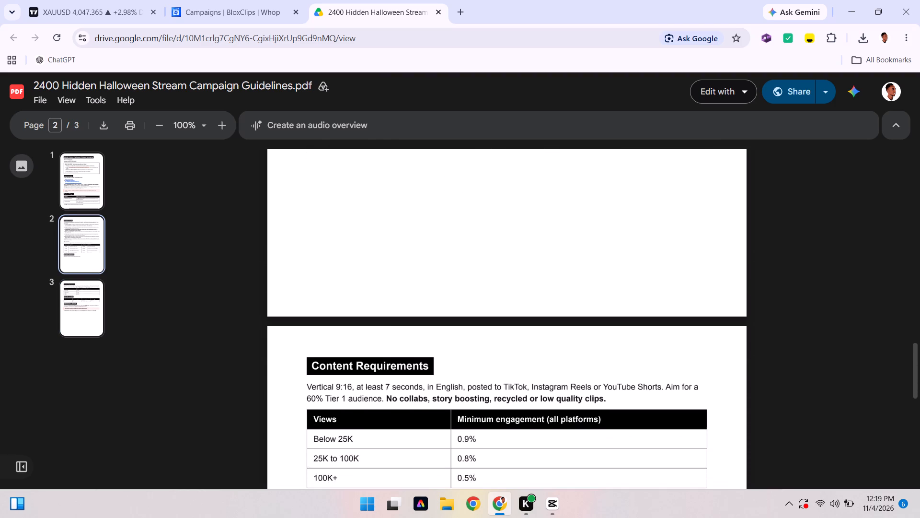
Examine the guidelines' content requirements, pay rate and budget, and submission and approval rules on page 3.
scroll(368, 328, "down", 2)
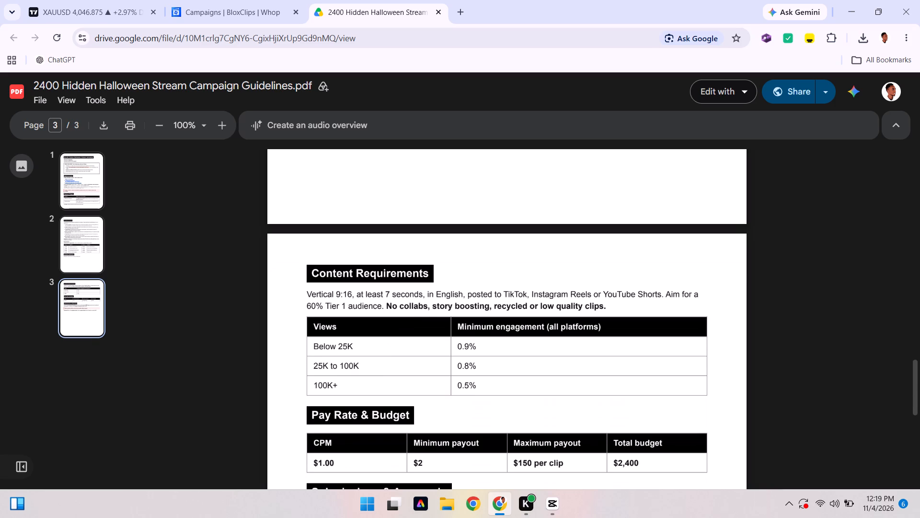
triple_click(368, 310)
left_click(368, 310)
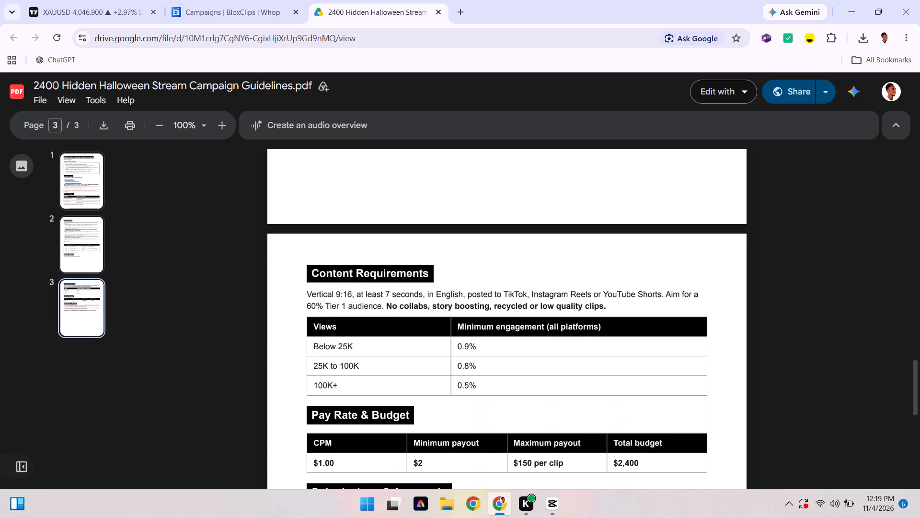
left_click(368, 310)
scroll(368, 310, "down", 1)
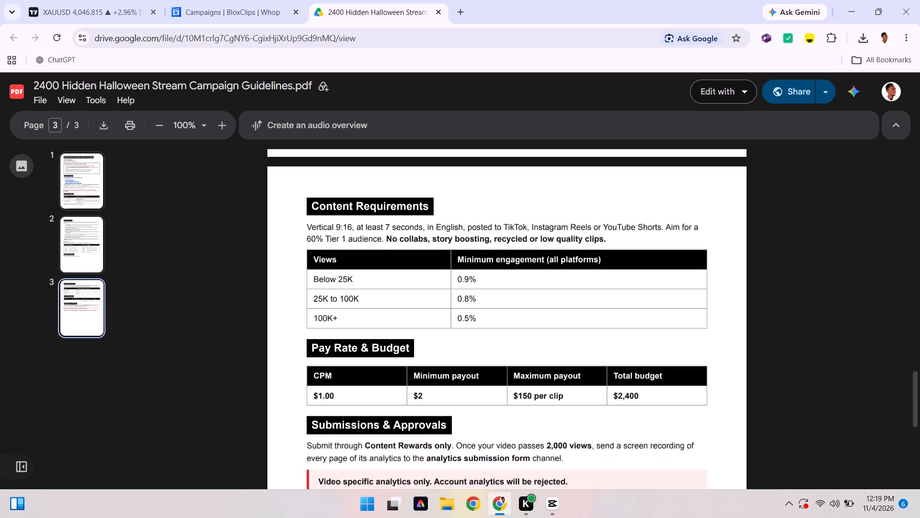
scroll(368, 310, "down", 1)
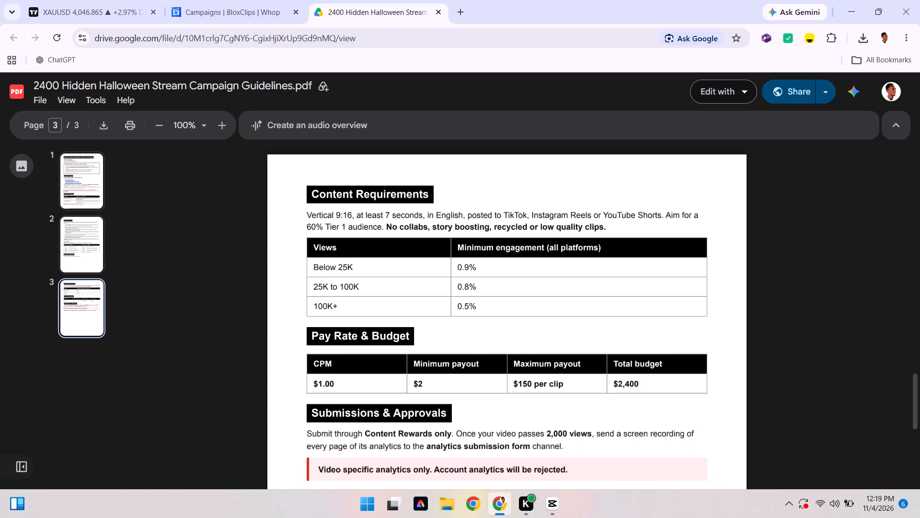
scroll(368, 310, "down", 2)
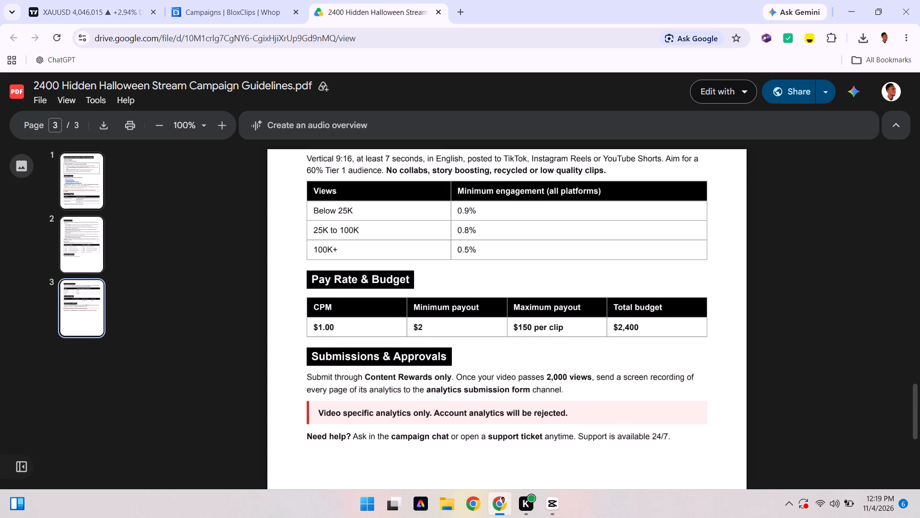
scroll(368, 310, "down", 1)
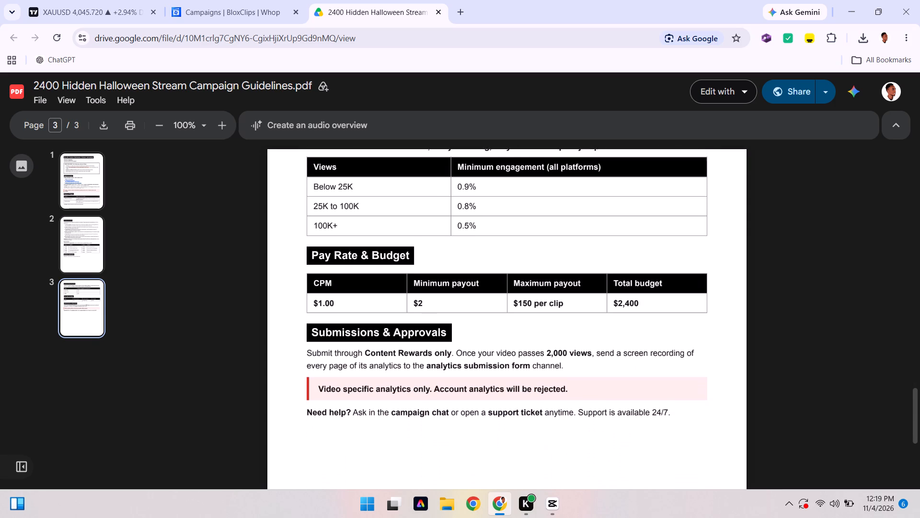
scroll(368, 310, "down", 1)
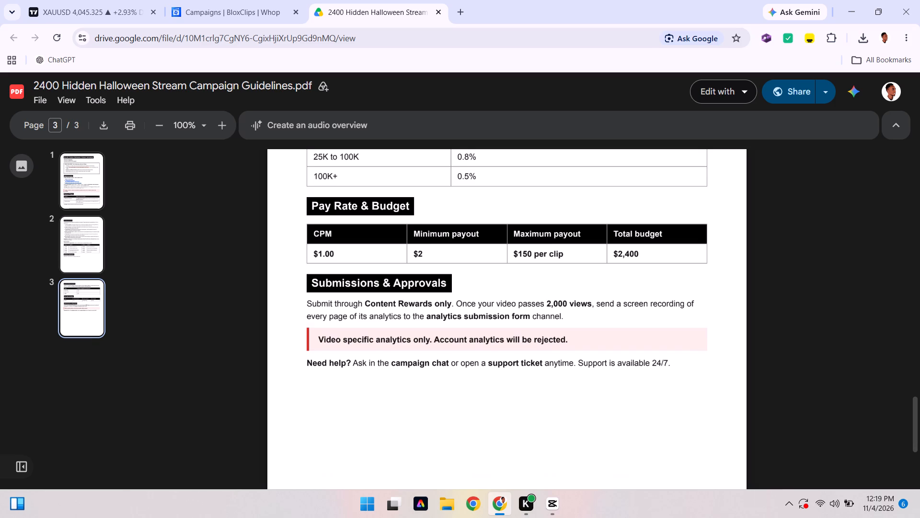
Load YouTube in a new browser tab and open YouTube Studio for the signed-in channel.
left_click(286, 9)
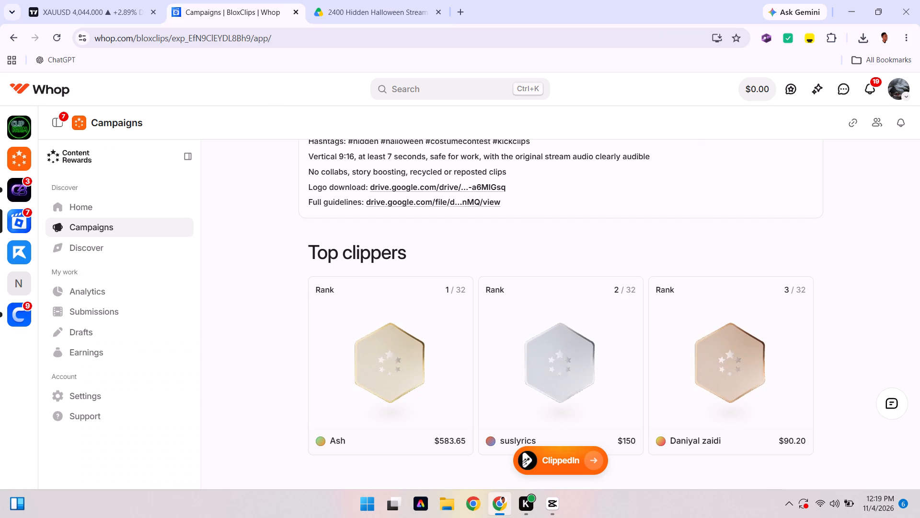
left_click(459, 10)
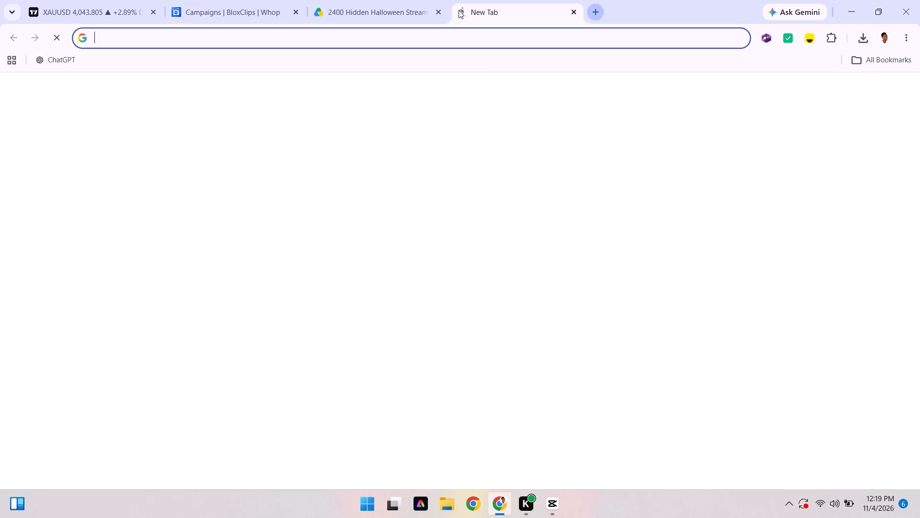
type("you")
key("End")
key("Return")
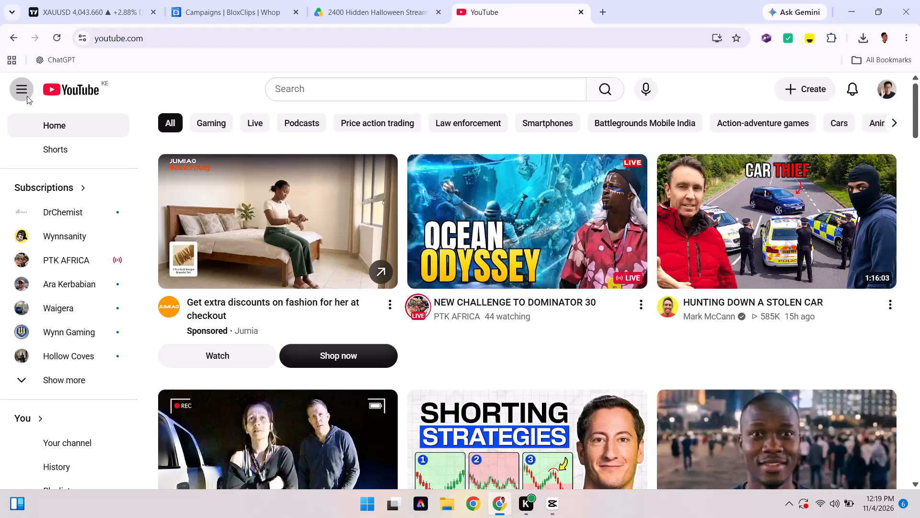
left_click(890, 83)
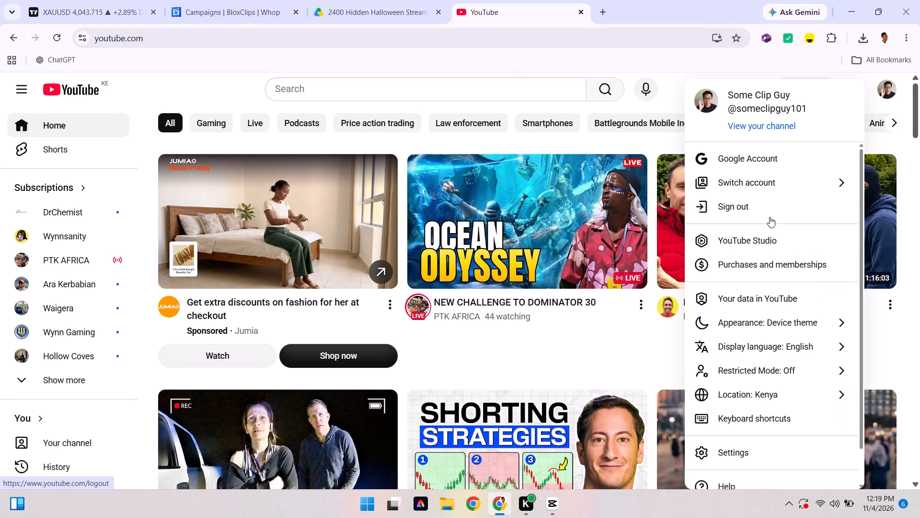
left_click(759, 233)
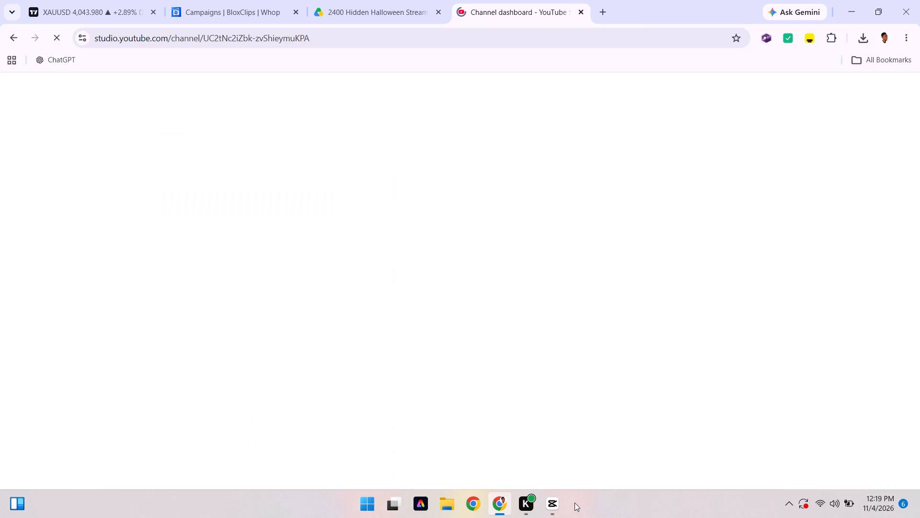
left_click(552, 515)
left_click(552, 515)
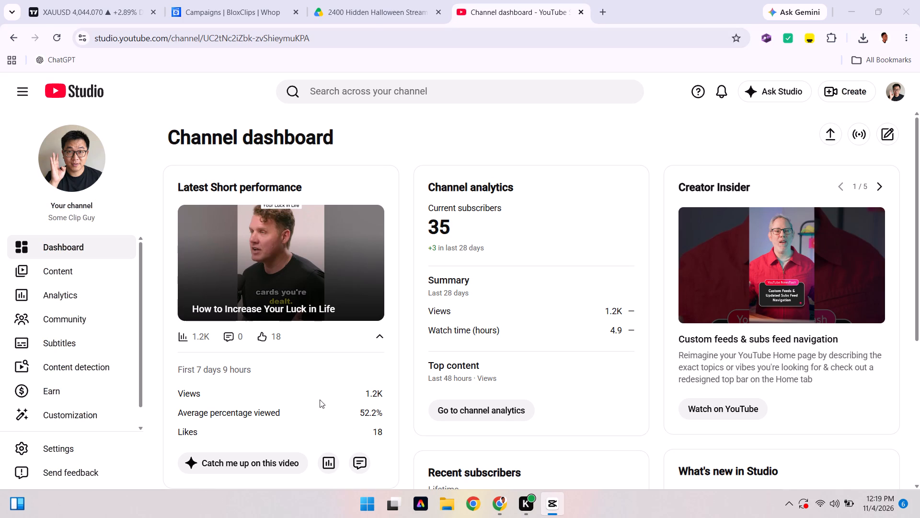
Look over the channel dashboard and open the channel's content list in YouTube Studio.
scroll(320, 400, "down", 4)
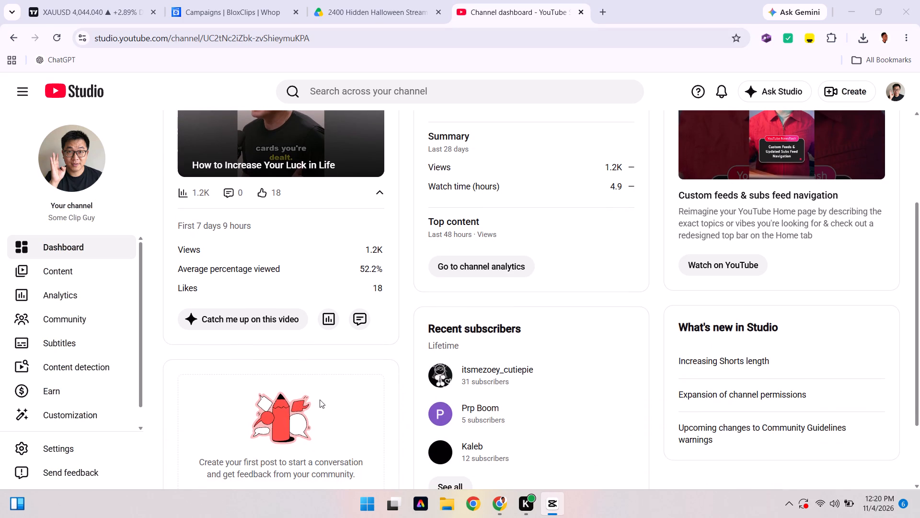
scroll(320, 400, "up", 2)
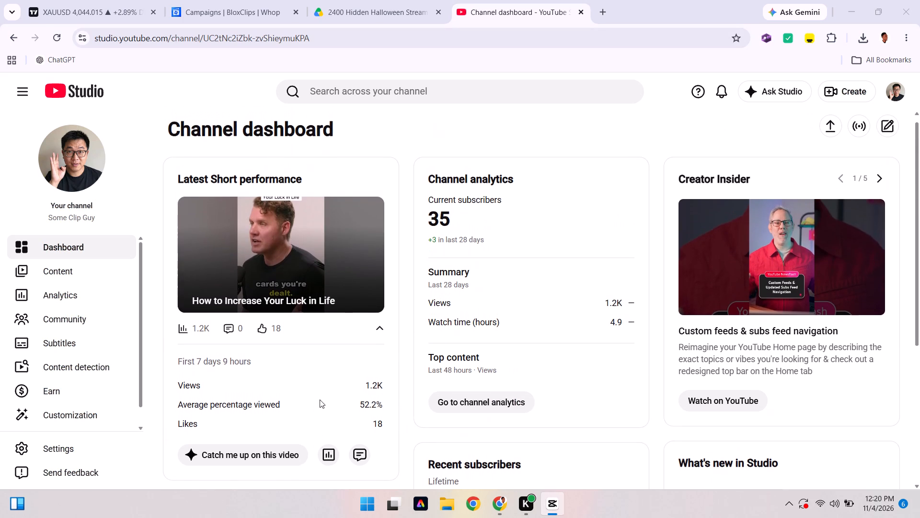
left_click(98, 266)
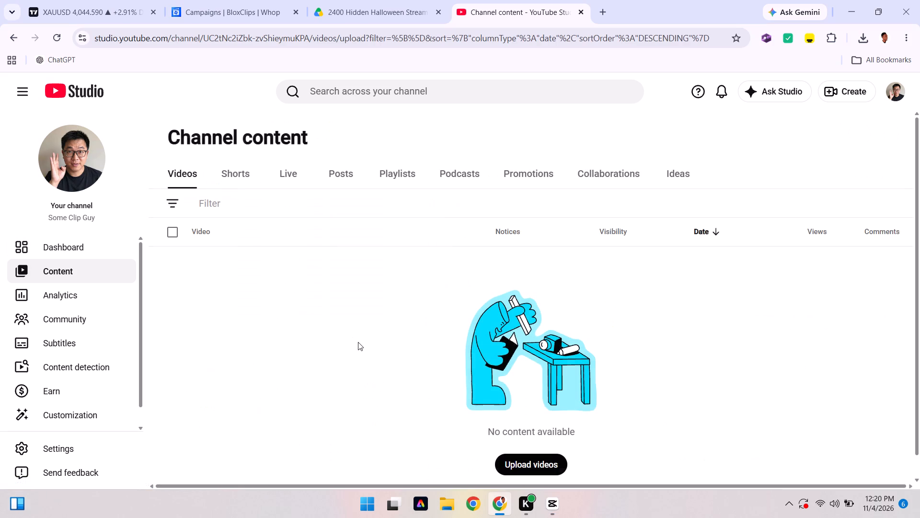
Switch to CapCut and export the timeline as a video named Halloween clip1, keeping the 4K, H.264, mp4, 30fps settings.
left_click(555, 505)
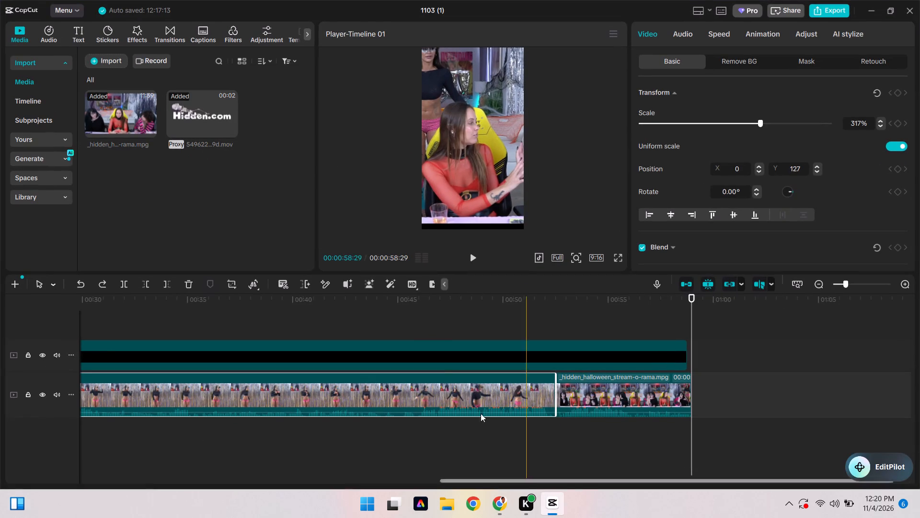
left_click(824, 1)
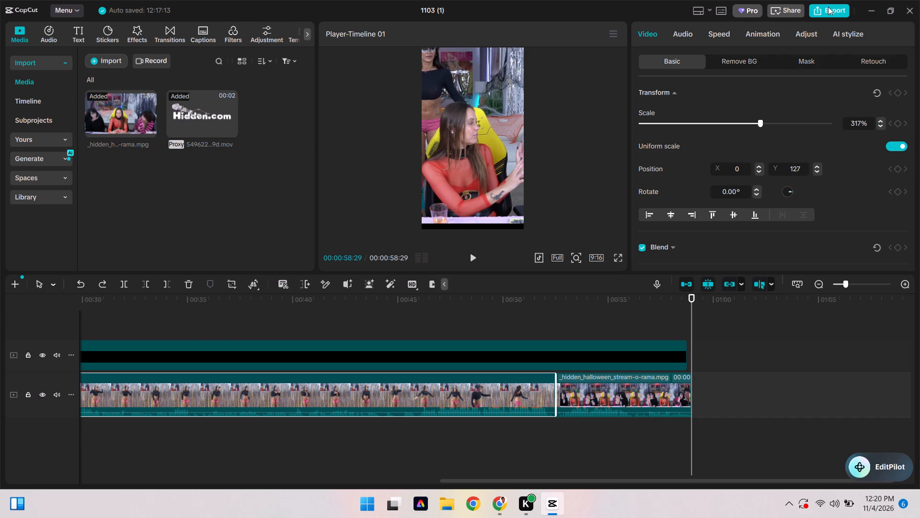
left_click(835, 14)
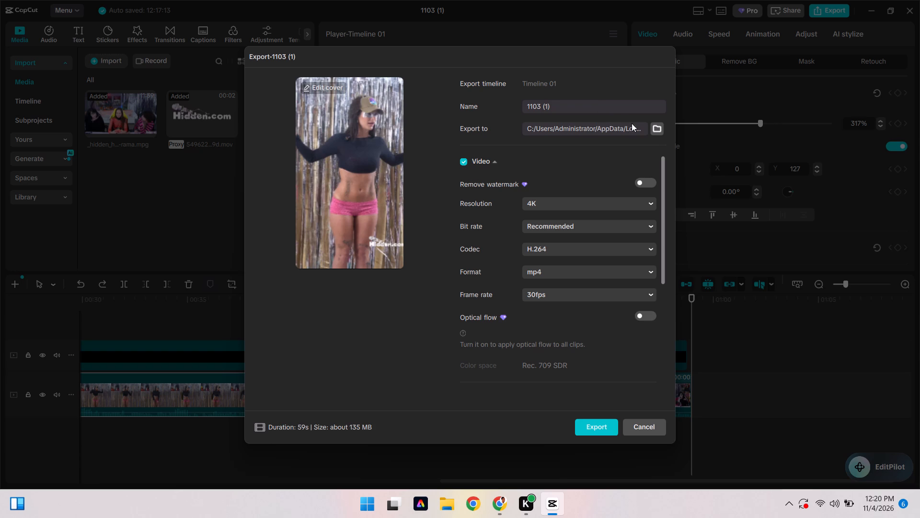
left_click(580, 110)
triple_click(563, 107)
key("BackSpace")
type("all")
type("oween clip1")
left_click(598, 428)
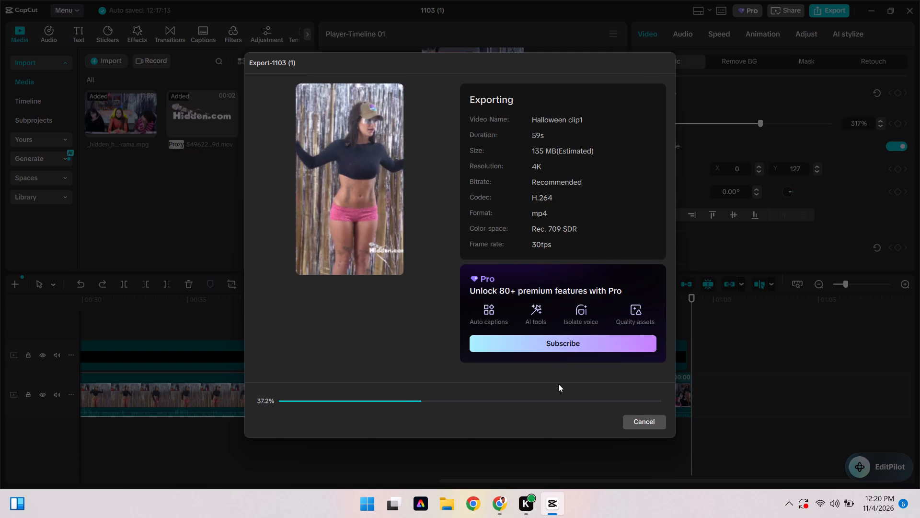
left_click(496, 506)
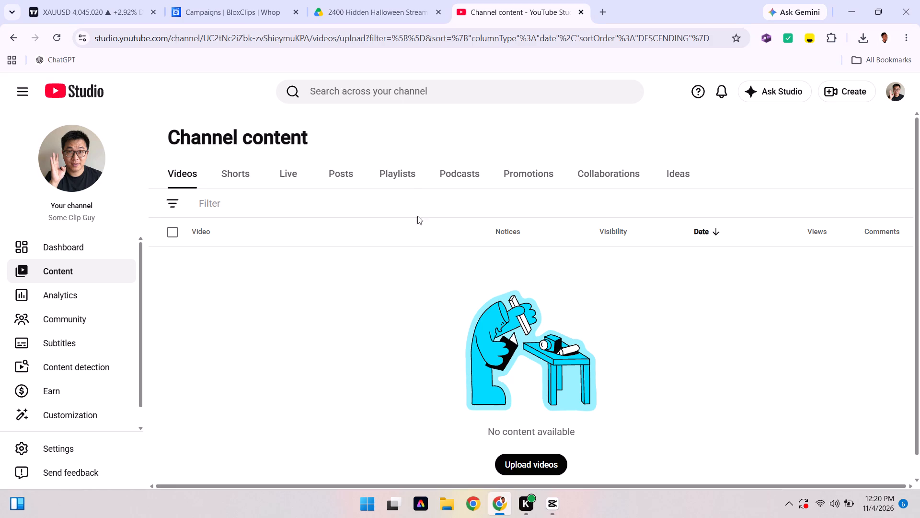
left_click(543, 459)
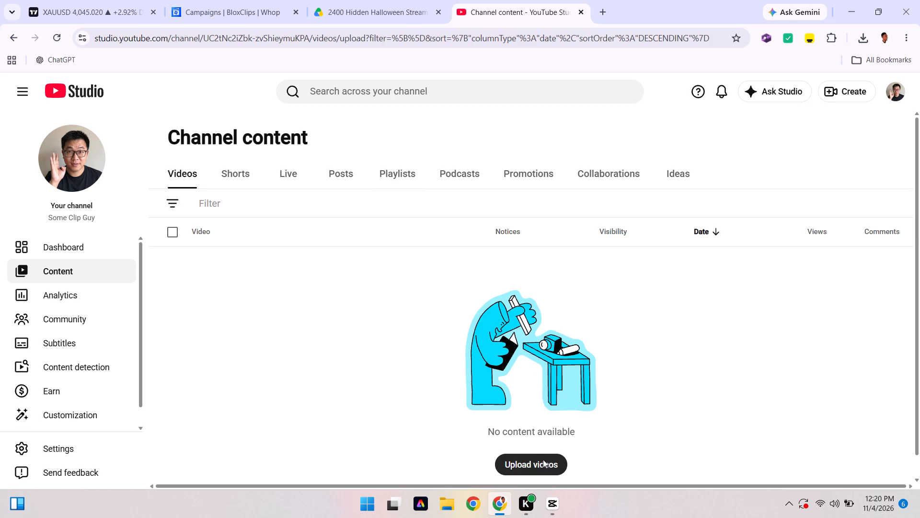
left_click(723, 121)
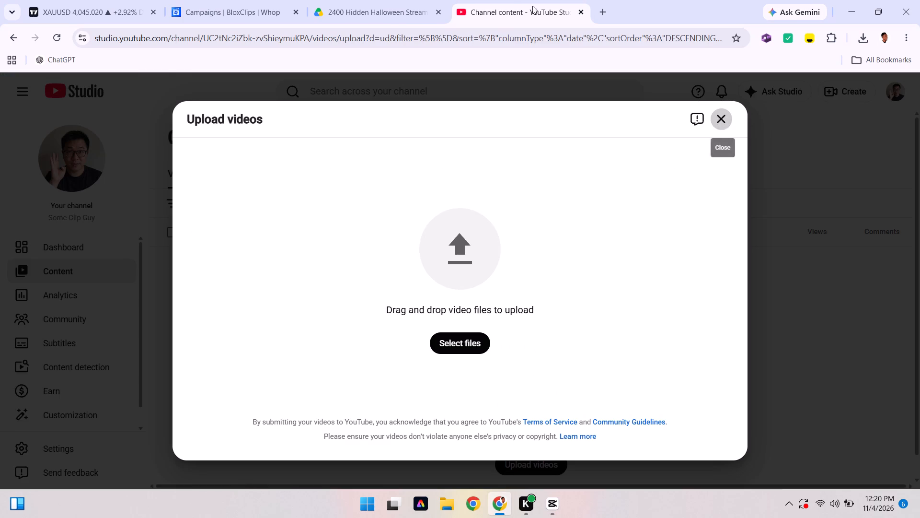
Open a new browser tab and launch the Shorts Auto Captions extension.
left_click(610, 17)
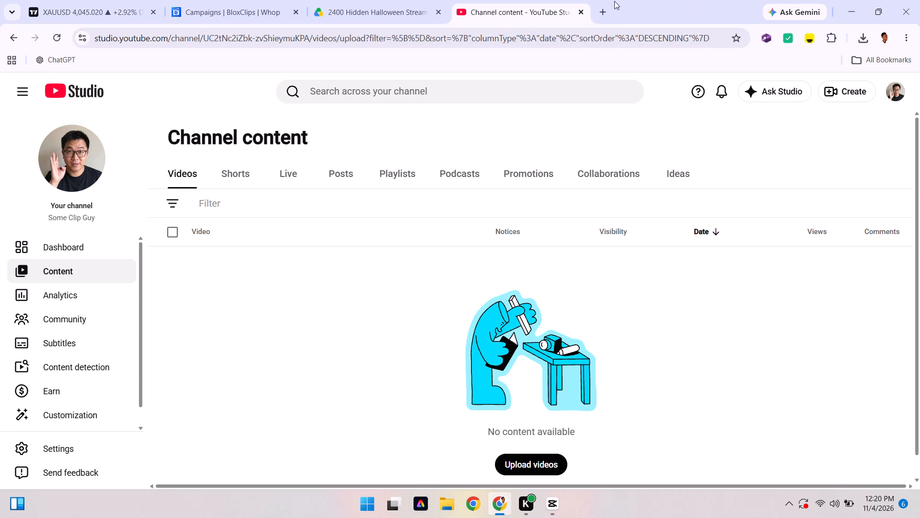
left_click(608, 4)
left_click(808, 40)
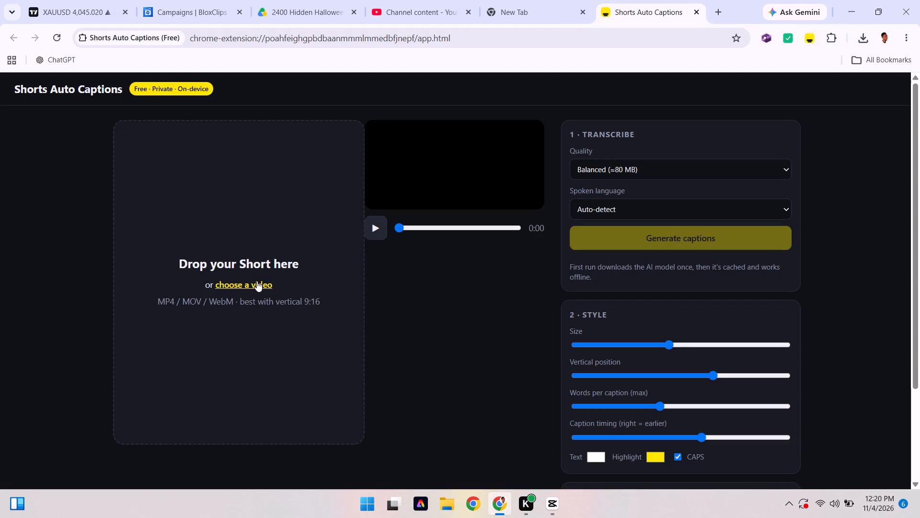
Check the export's progress in CapCut and return to the Shorts Auto Captions page in Chrome.
left_click(563, 500)
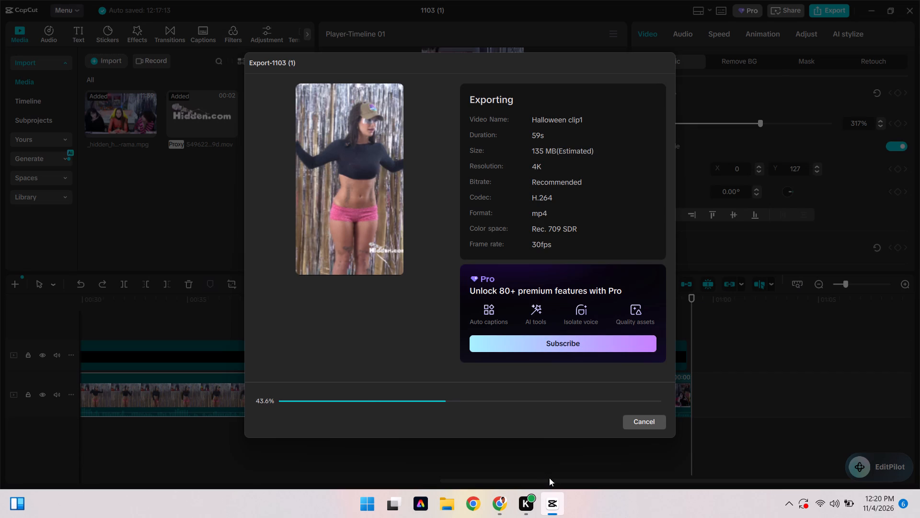
left_click(560, 509)
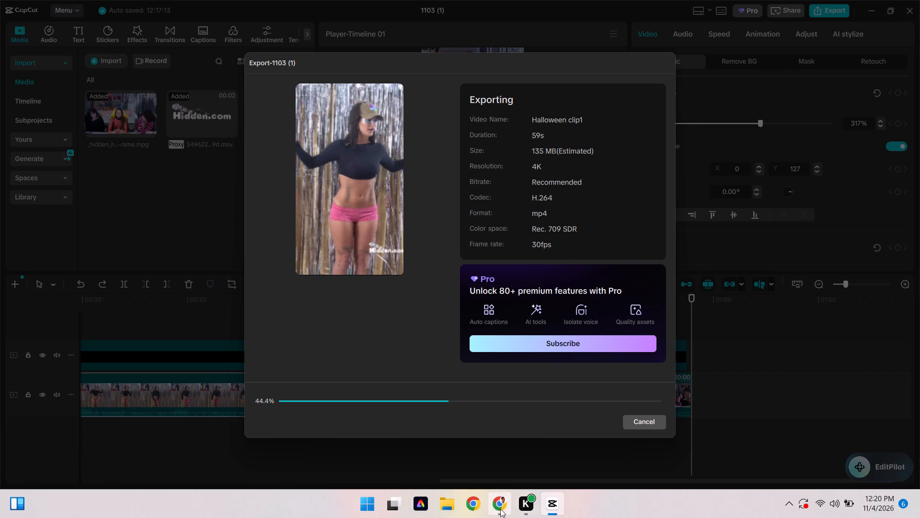
left_click(493, 509)
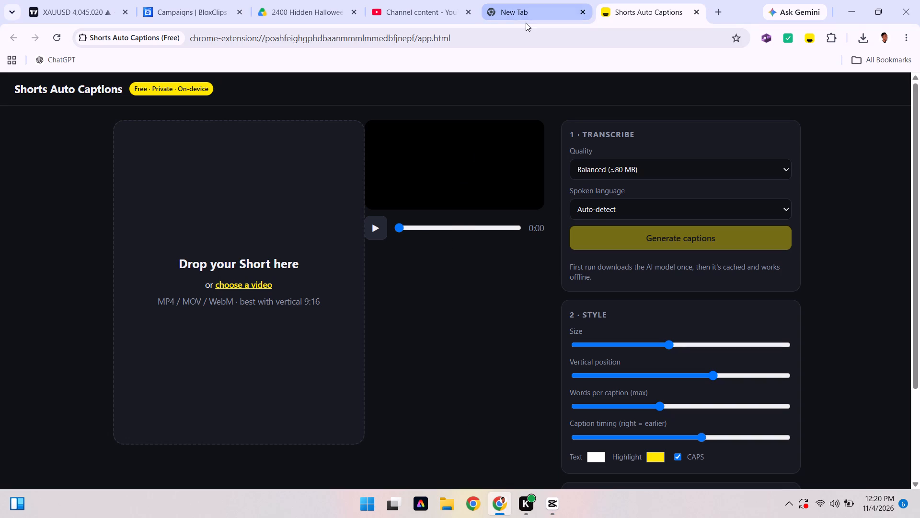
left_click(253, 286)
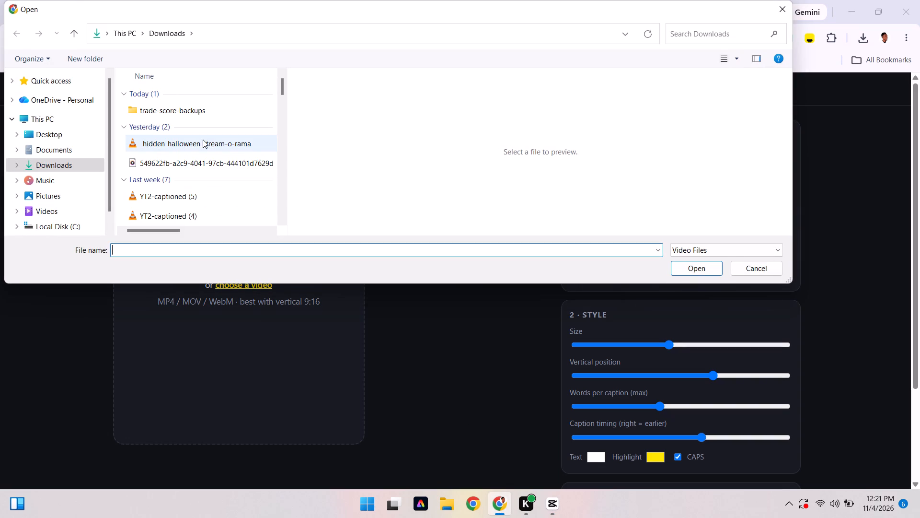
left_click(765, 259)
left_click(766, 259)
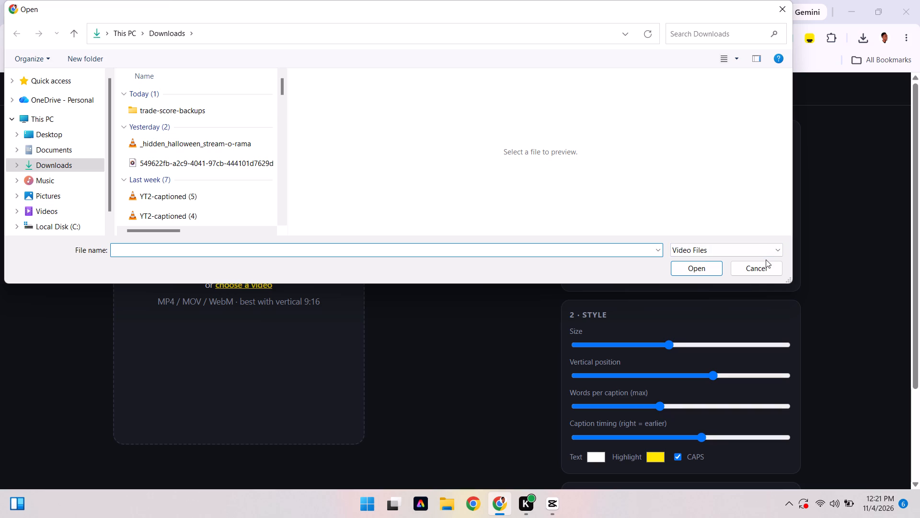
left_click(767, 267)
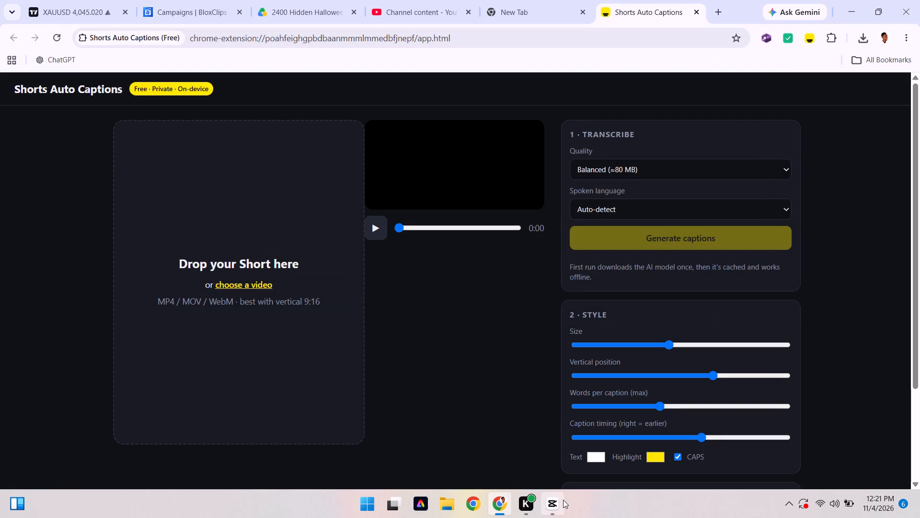
Switch back to CapCut and check the progress of the Halloween clip1 export.
left_click(563, 505)
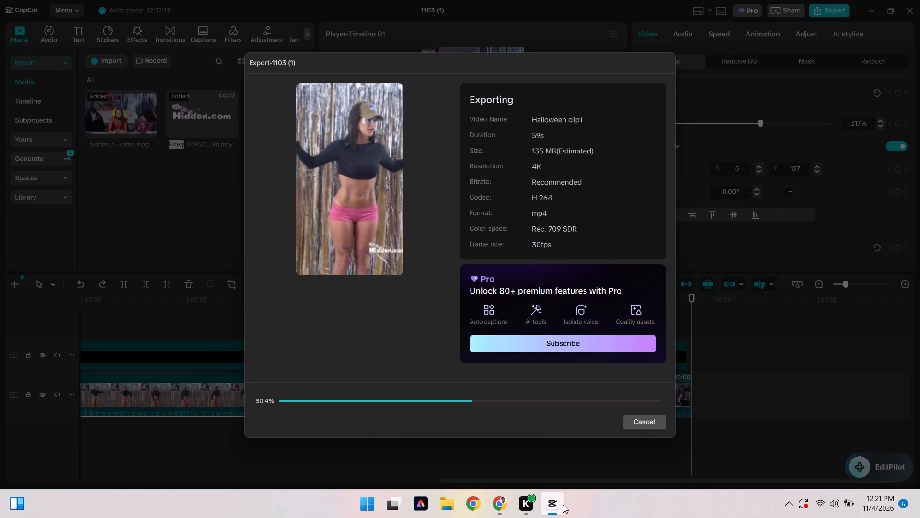
left_click_drag(563, 505, 508, 505)
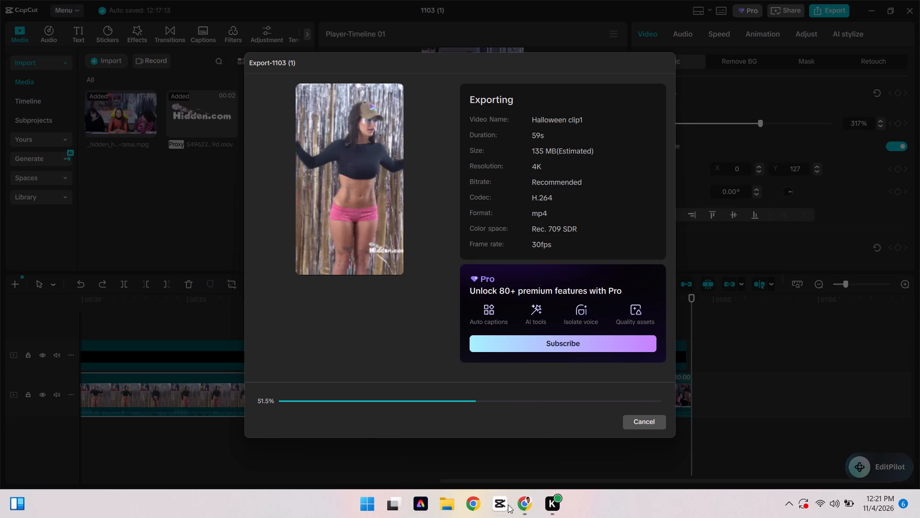
left_click_drag(508, 505, 556, 501)
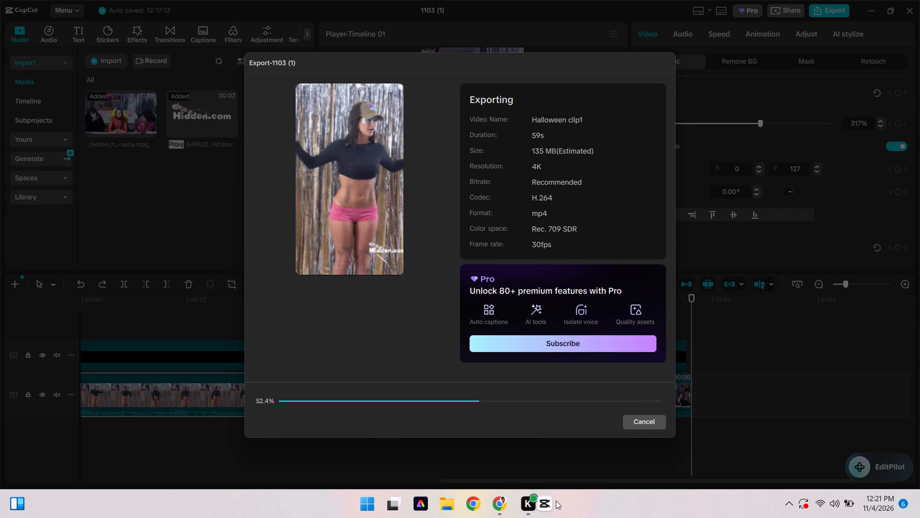
left_click(506, 513)
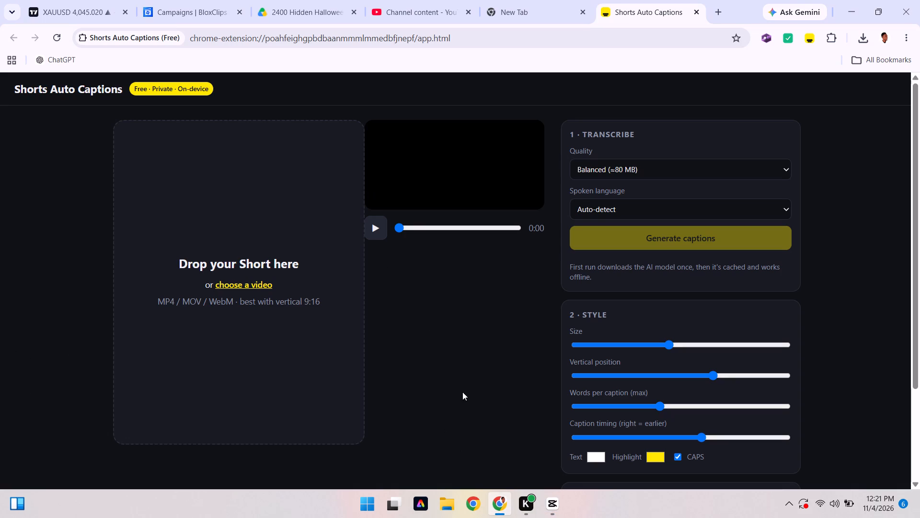
double_click(551, 497)
left_click(551, 497)
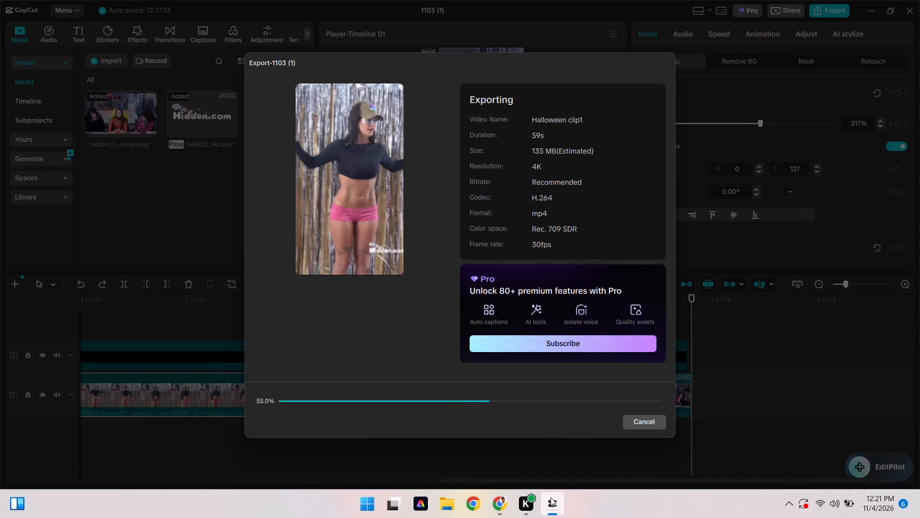
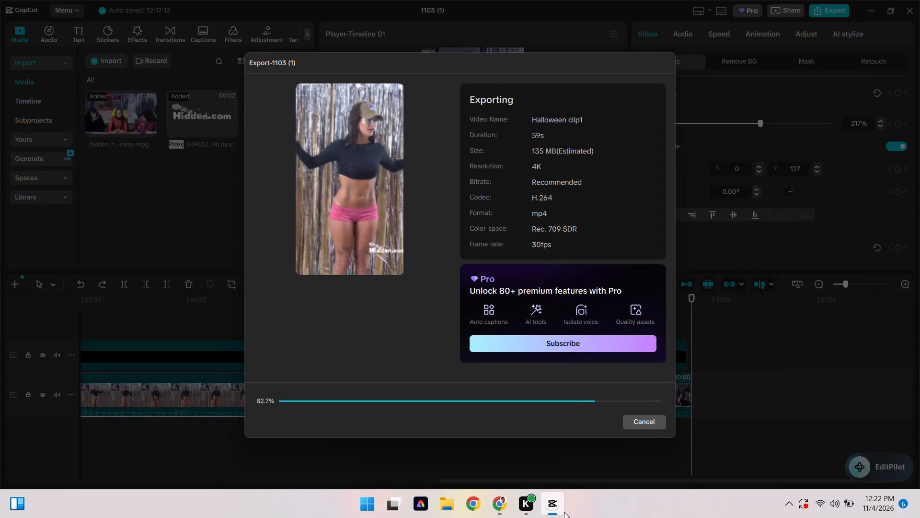
Switch to Chrome and bring up the TradingView XAUUSD chart while the export runs.
left_click(504, 506)
left_click(86, 18)
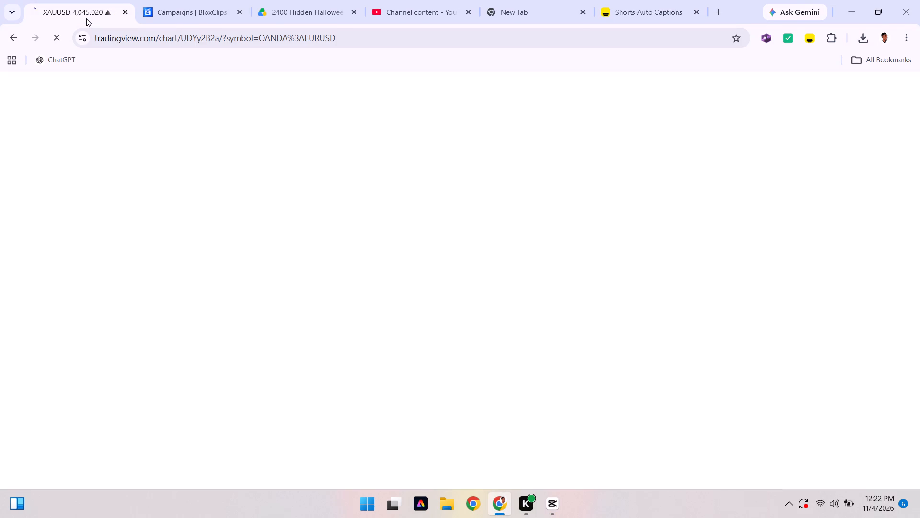
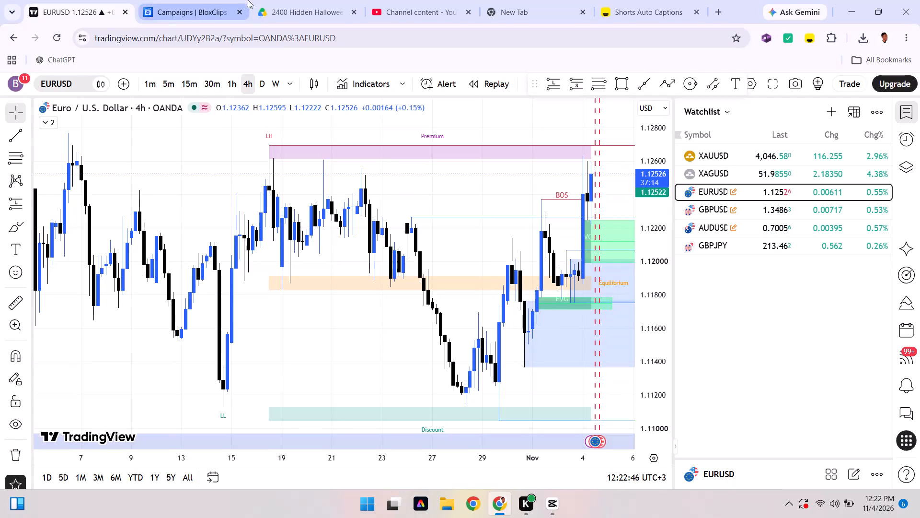
Close the blank new tab and open the video chooser in Shorts Auto Captions.
left_click(583, 13)
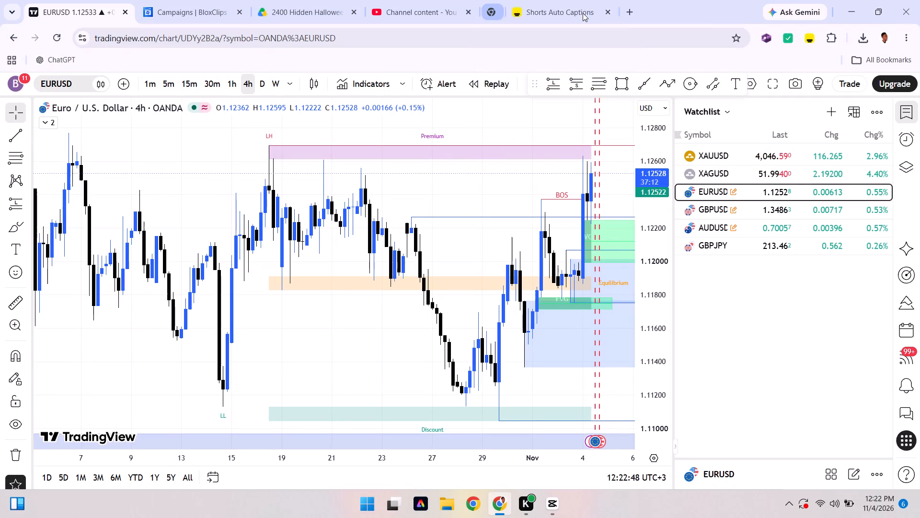
left_click(543, 0)
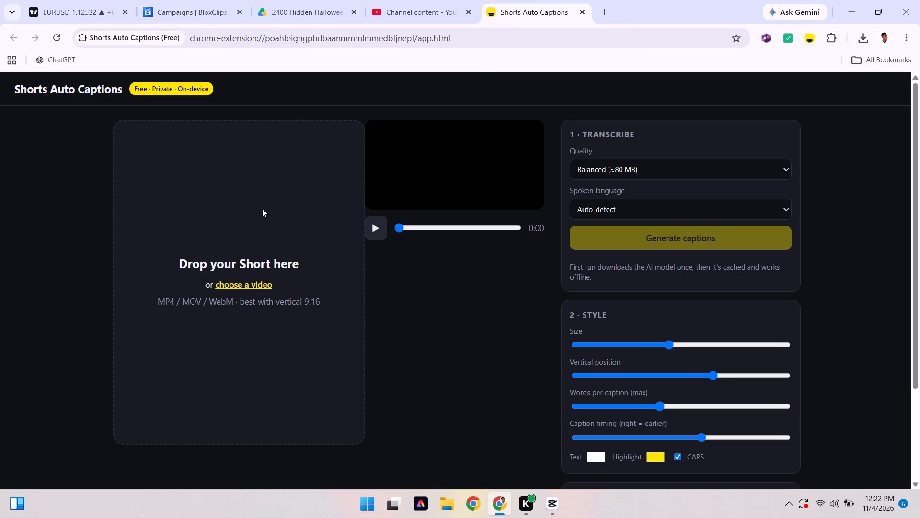
left_click(248, 287)
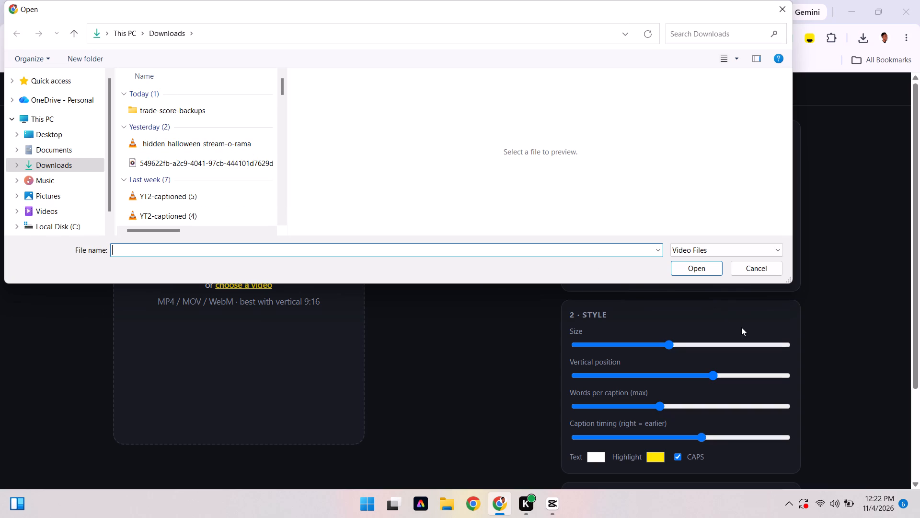
Switch to CapCut and close the export window of project 1103 (1) without sharing the video.
left_click(573, 498)
left_click(557, 503)
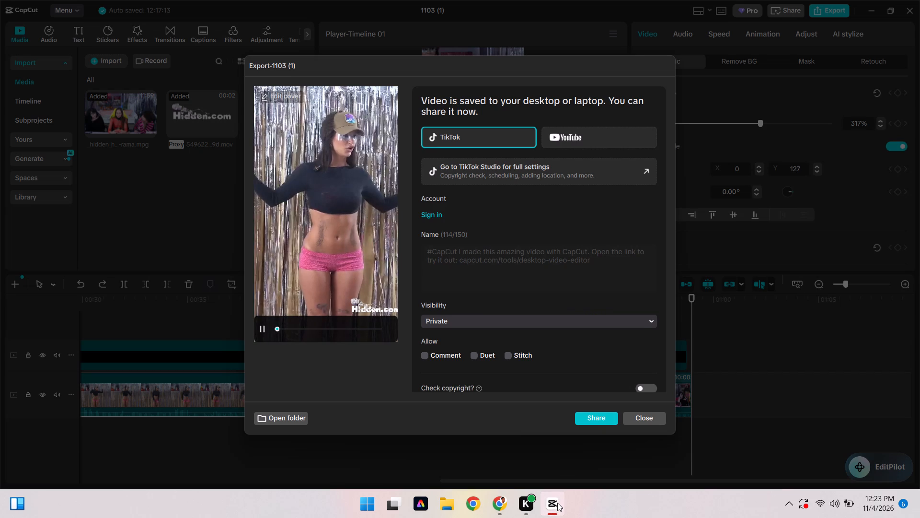
left_click(643, 413)
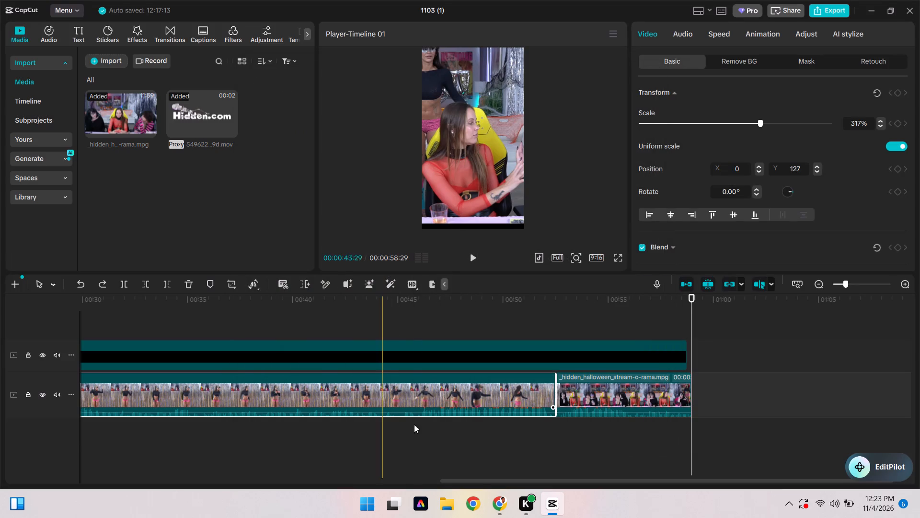
Return to the video chooser in Chrome, look for the exported clip in Downloads, and dismiss the chooser.
left_click(495, 504)
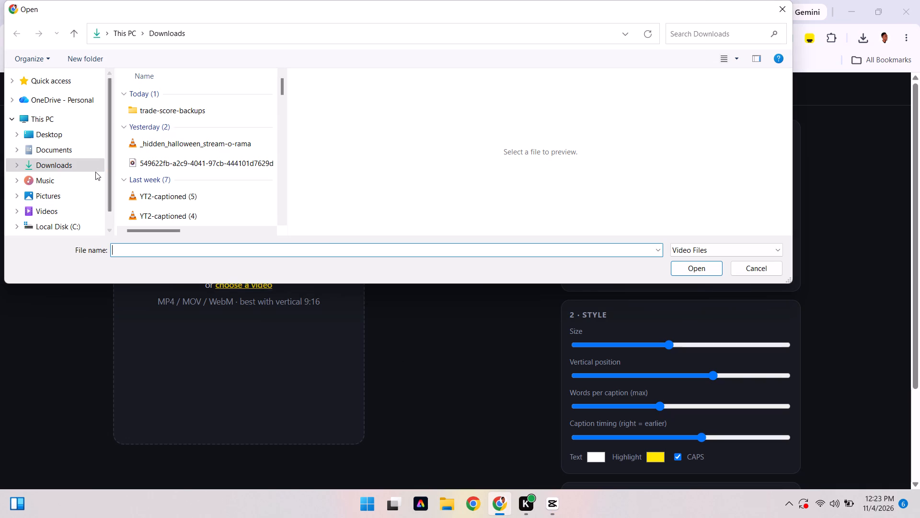
double_click(86, 165)
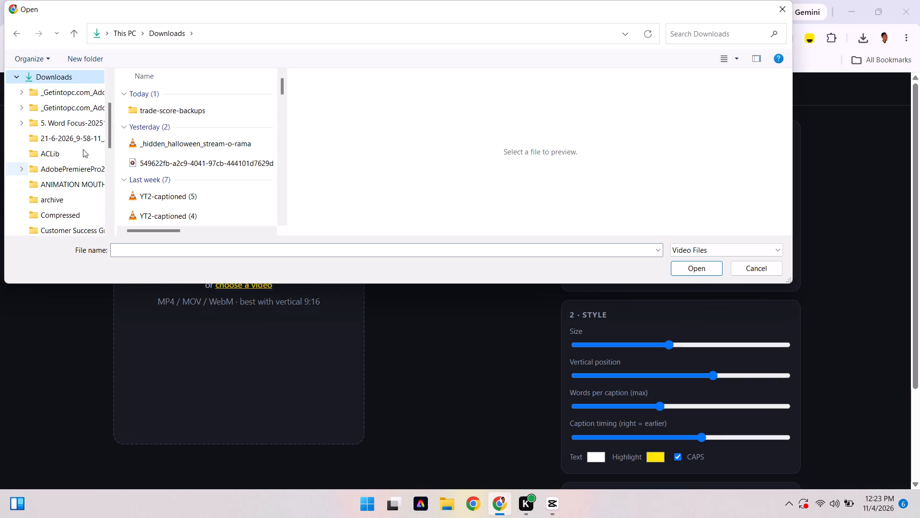
scroll(68, 83, "up", 1)
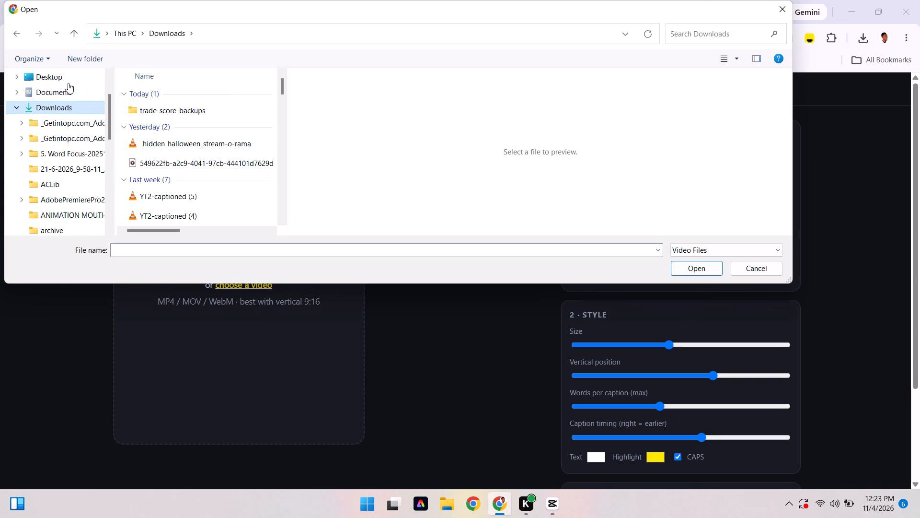
left_click(68, 89)
left_click(69, 105)
left_click(781, 13)
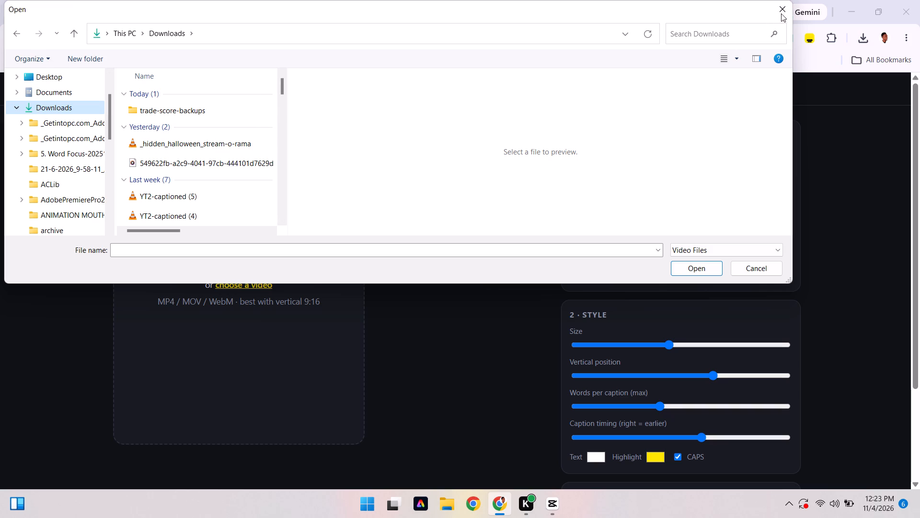
In File Explorer, look for the exported clip among the recent files, with a Quick access search for "hal", and in Documents.
left_click(548, 513)
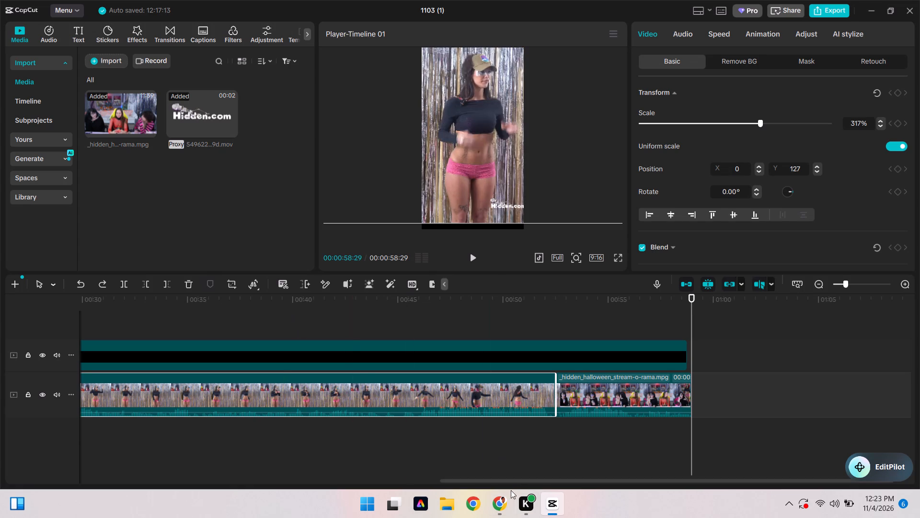
left_click(455, 506)
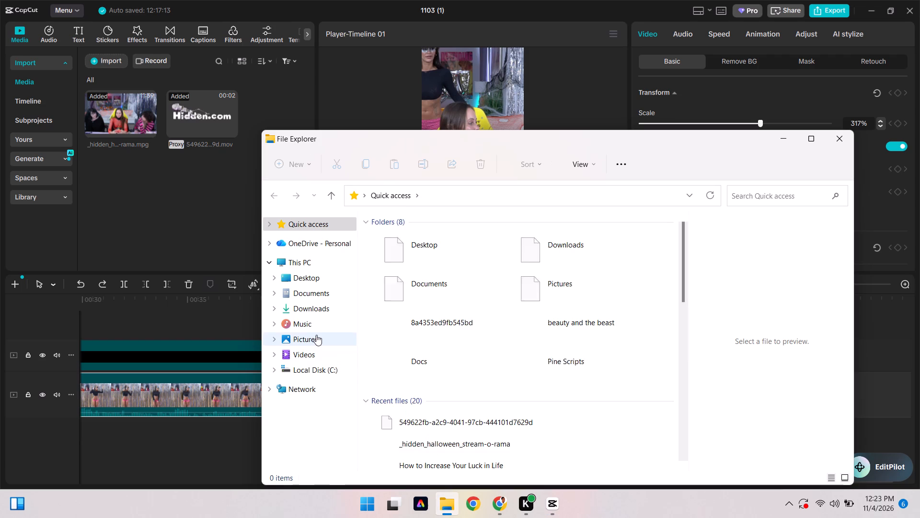
scroll(449, 364, "down", 2)
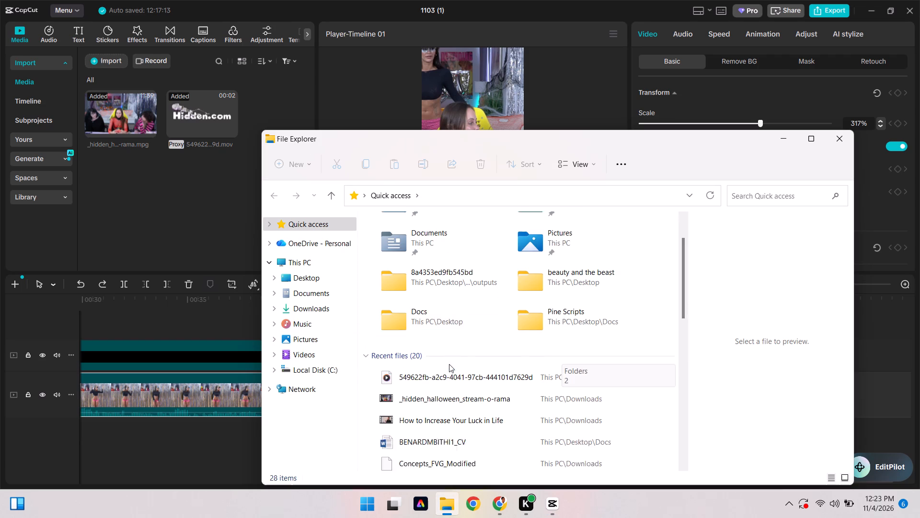
scroll(449, 364, "down", 6)
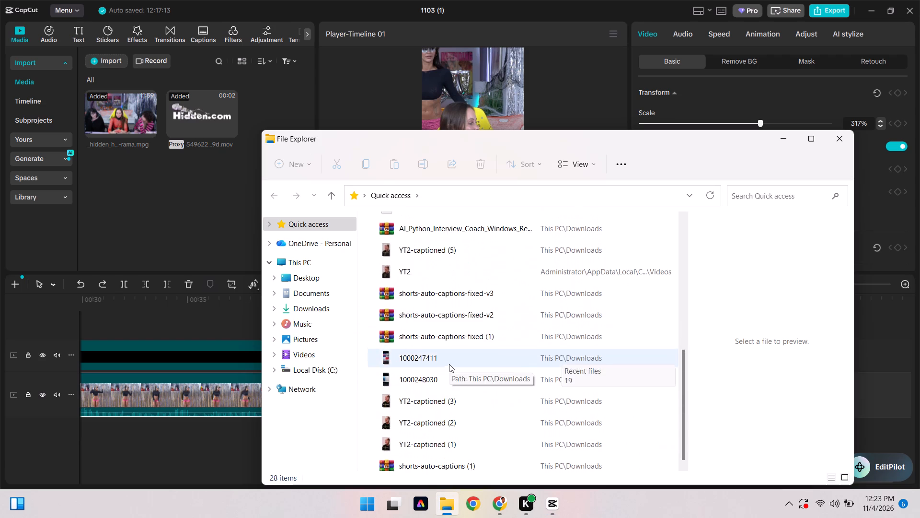
scroll(449, 364, "down", 1)
left_click(770, 190)
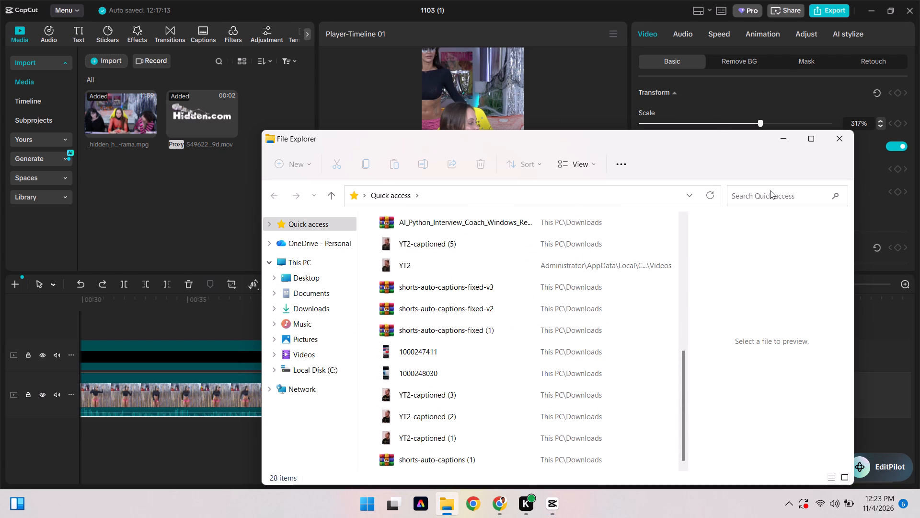
left_click(770, 196)
type("hall")
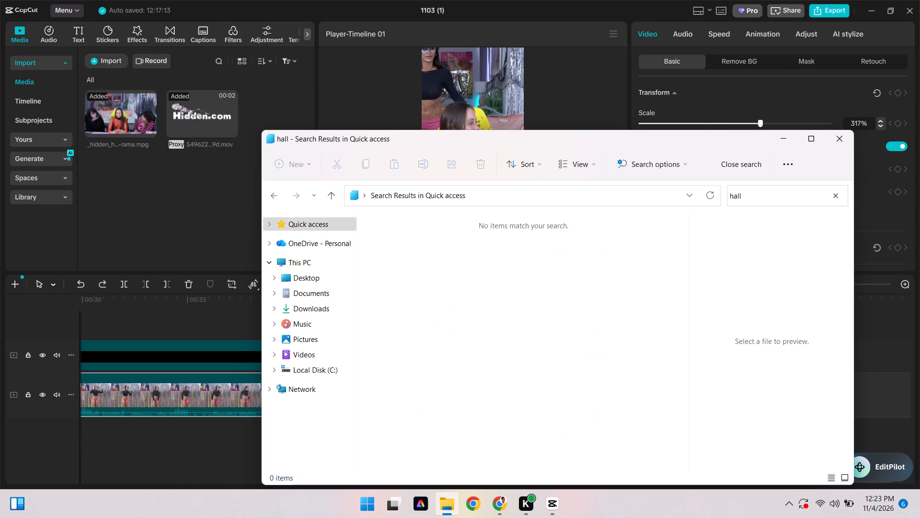
key("BackSpace")
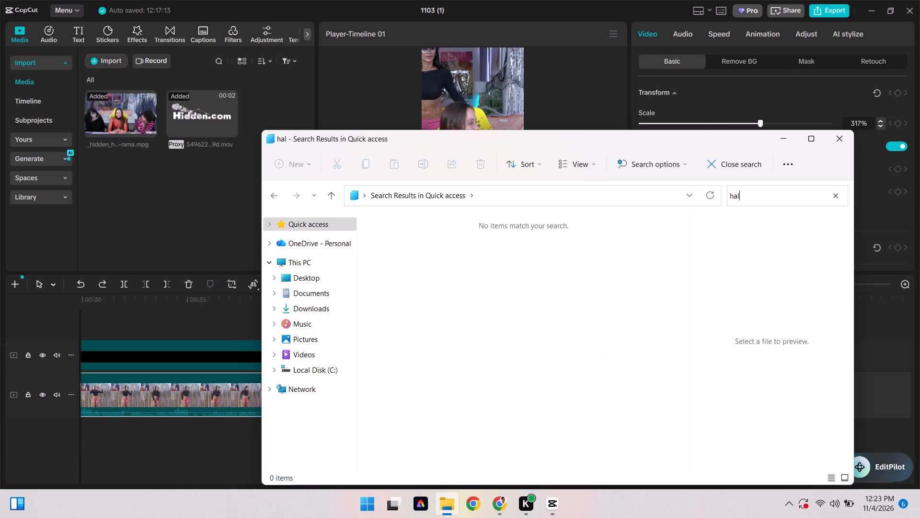
key("Return")
left_click(329, 294)
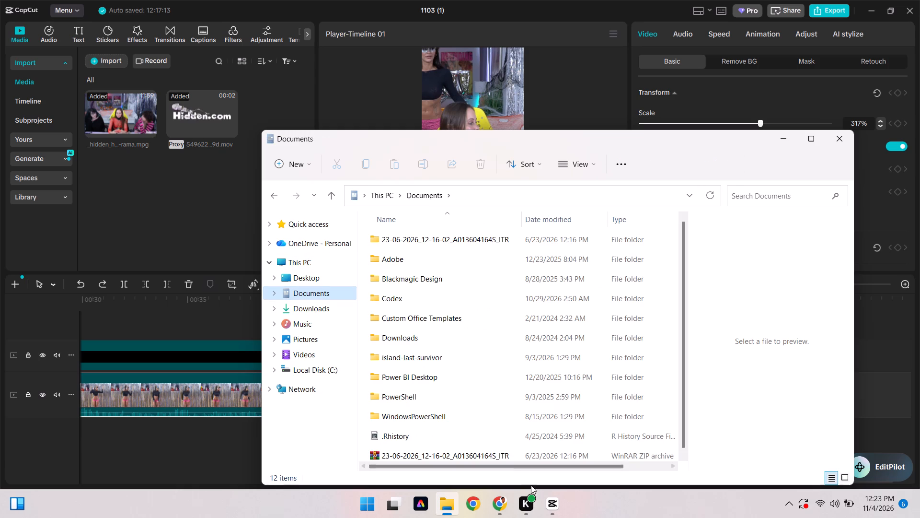
Back in CapCut, reopen the export settings and bring up the export folder selection to check the full save path.
left_click(547, 498)
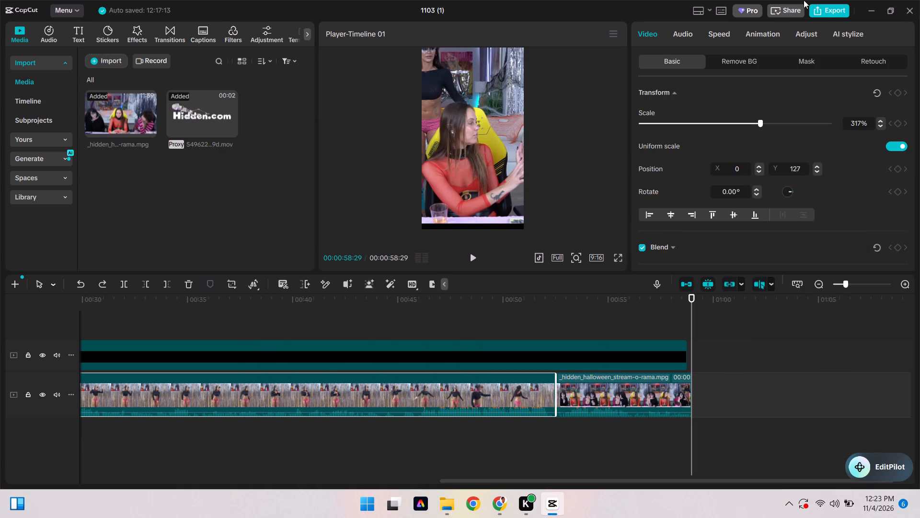
left_click(824, 8)
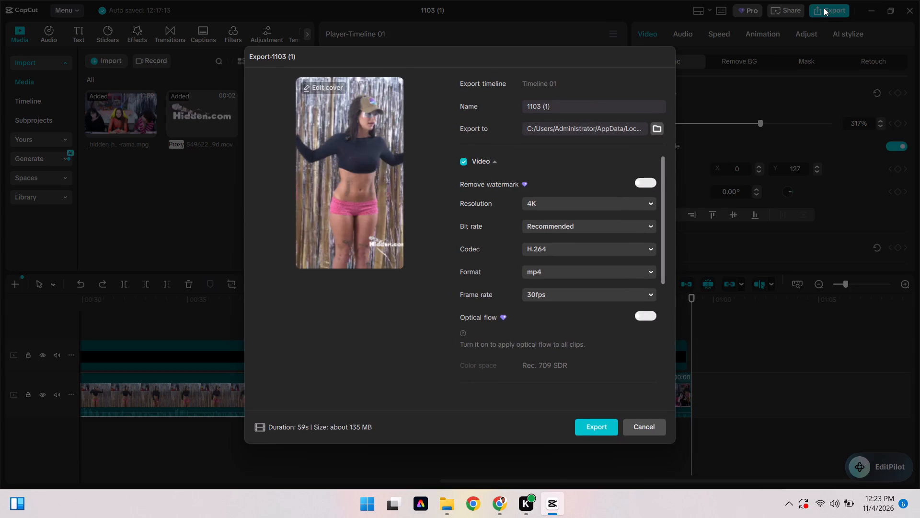
left_click(617, 131)
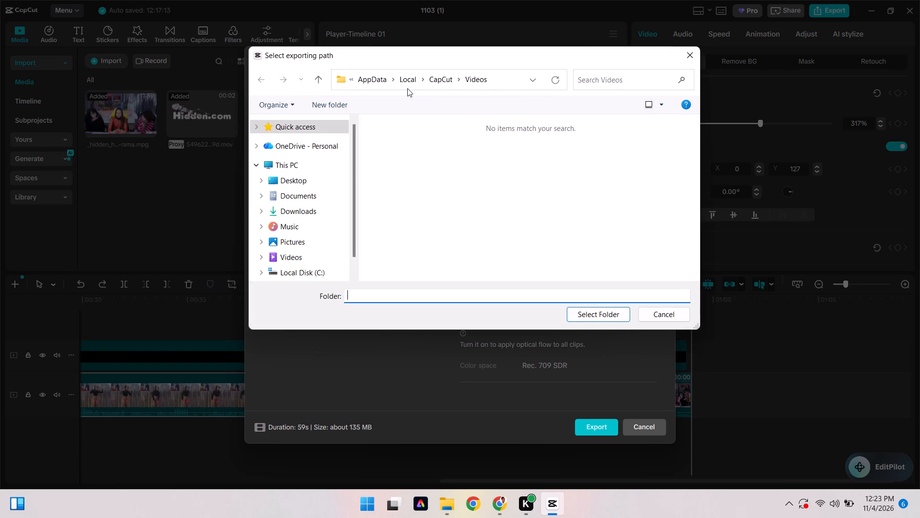
In File Explorer, look through Local Disk (C:) and its Windows folder for the folders of the CapCut export path.
left_click(447, 499)
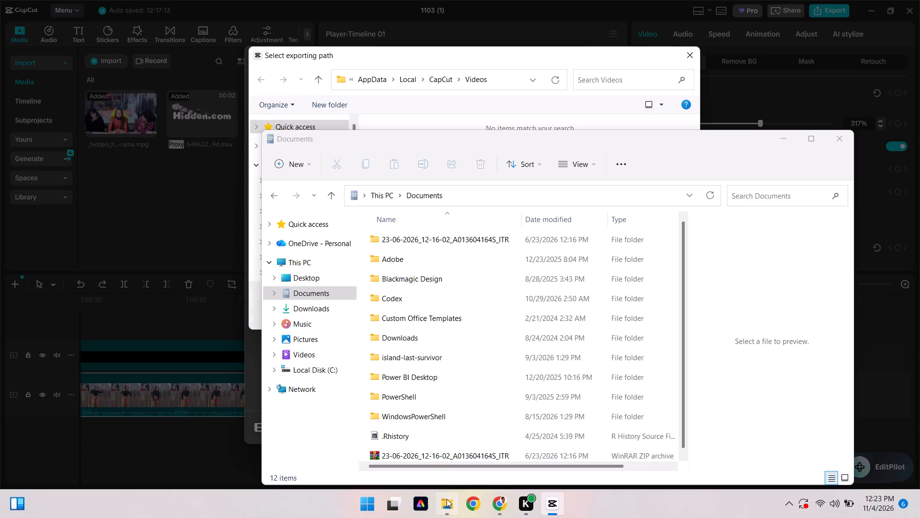
double_click(327, 370)
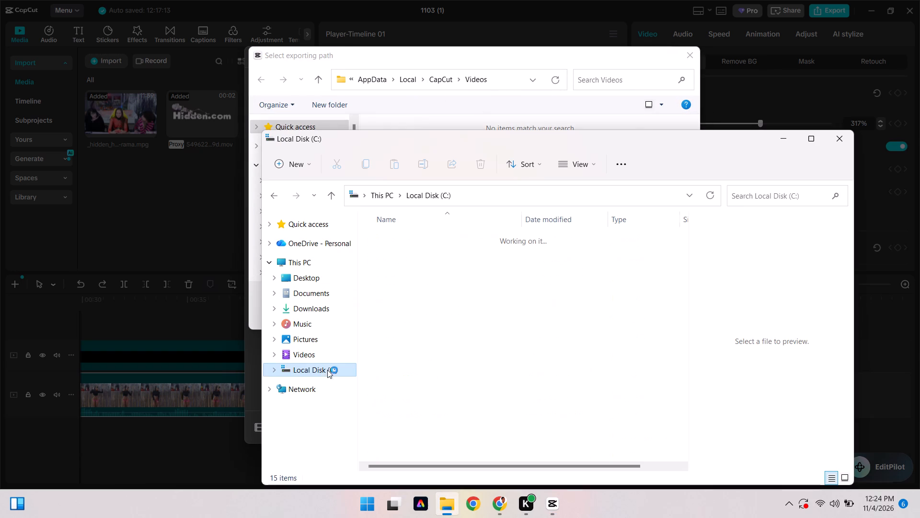
left_click(422, 256)
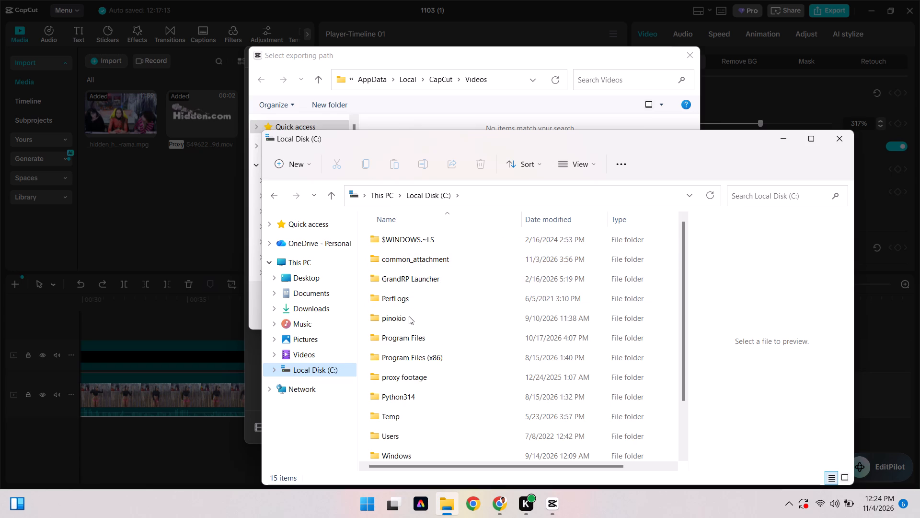
key("ctrl+z")
scroll(422, 336, "down", 6)
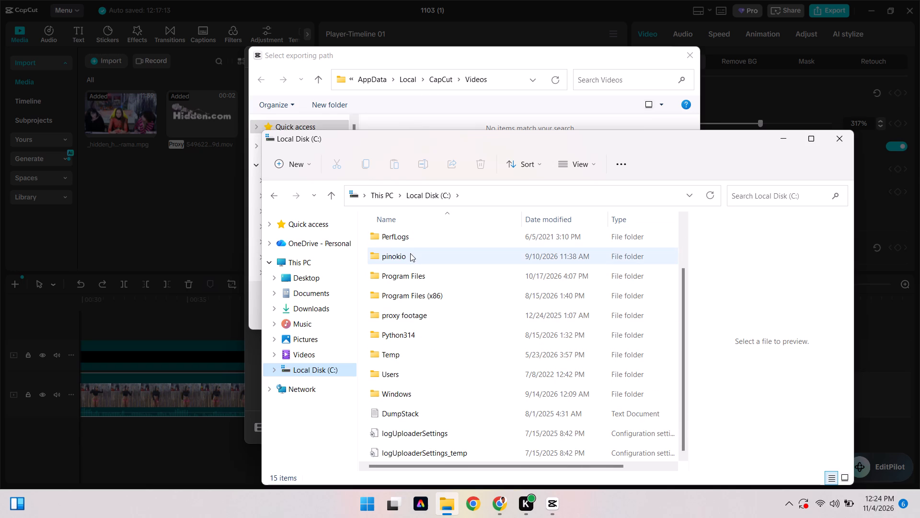
scroll(410, 253, "up", 3)
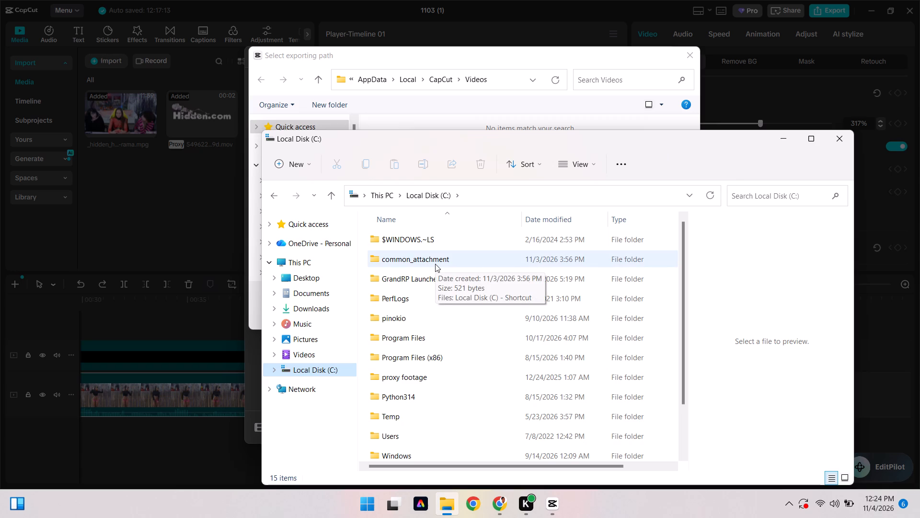
scroll(440, 413, "down", 1)
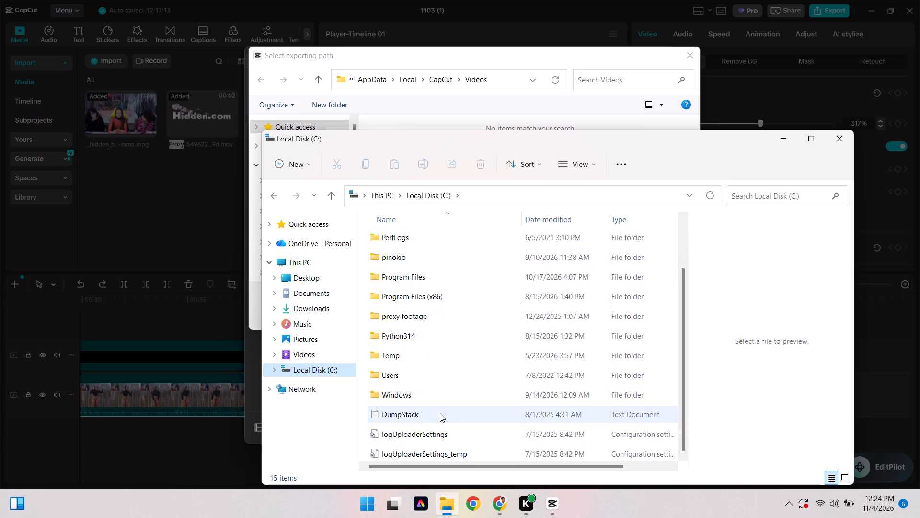
scroll(440, 413, "down", 1)
double_click(458, 397)
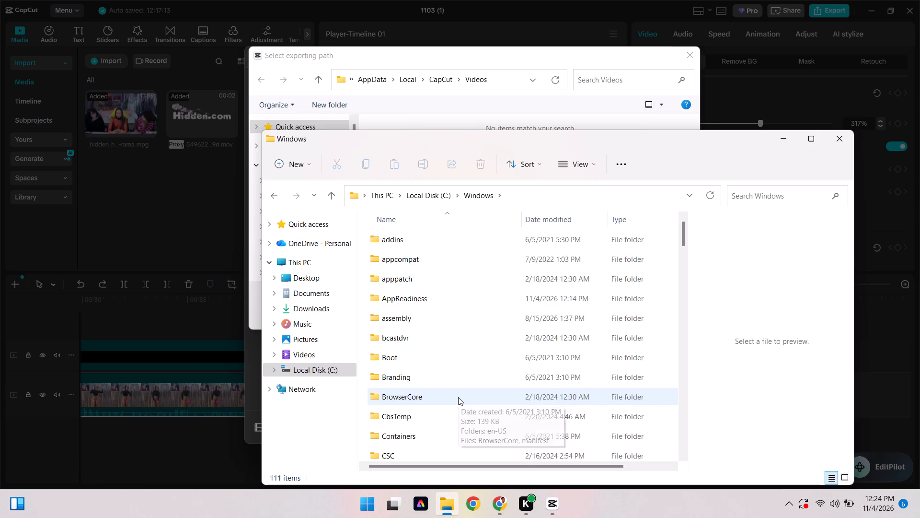
scroll(458, 397, "down", 4)
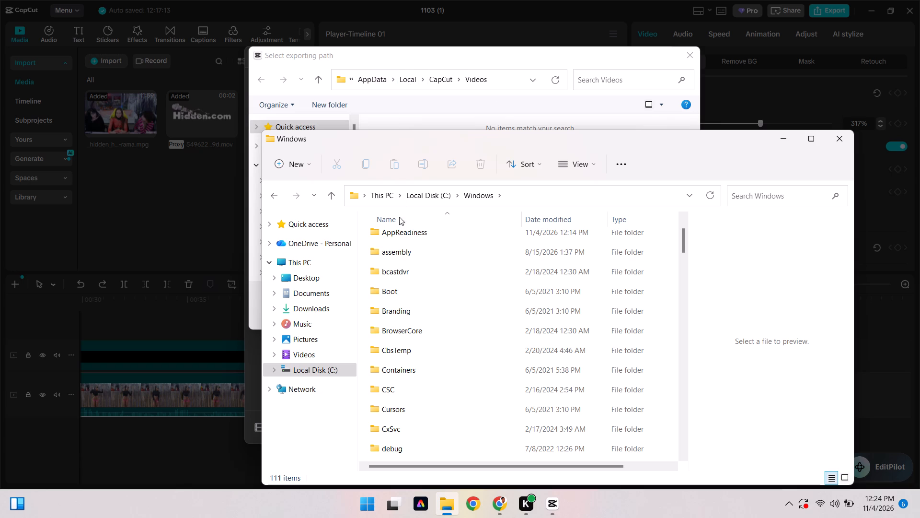
left_click(417, 194)
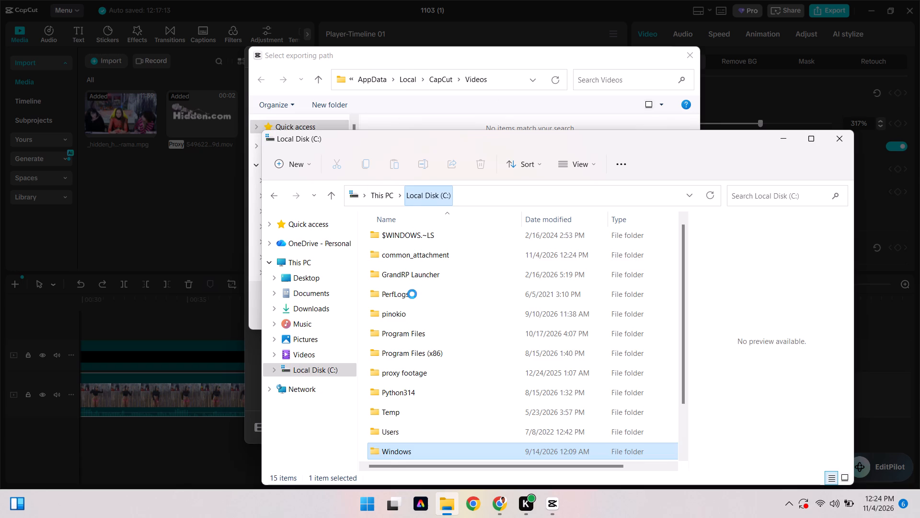
scroll(417, 350, "up", 1)
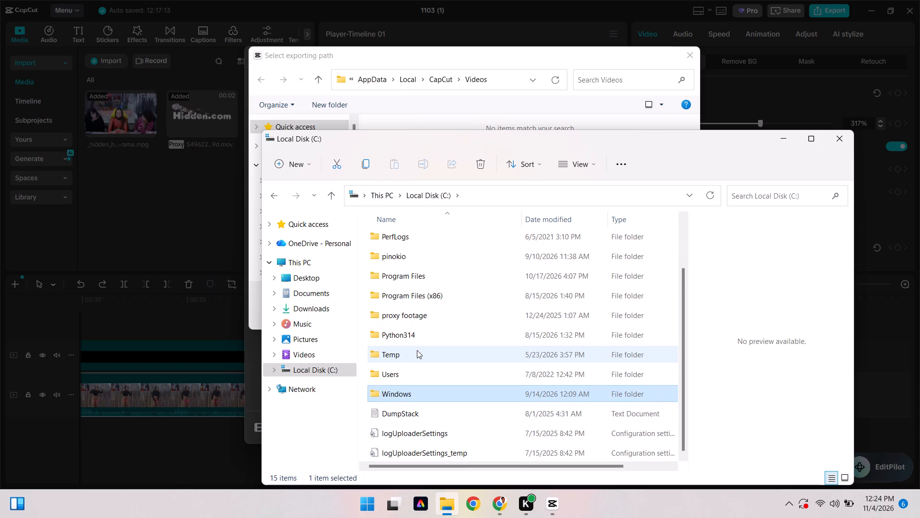
scroll(417, 350, "up", 3)
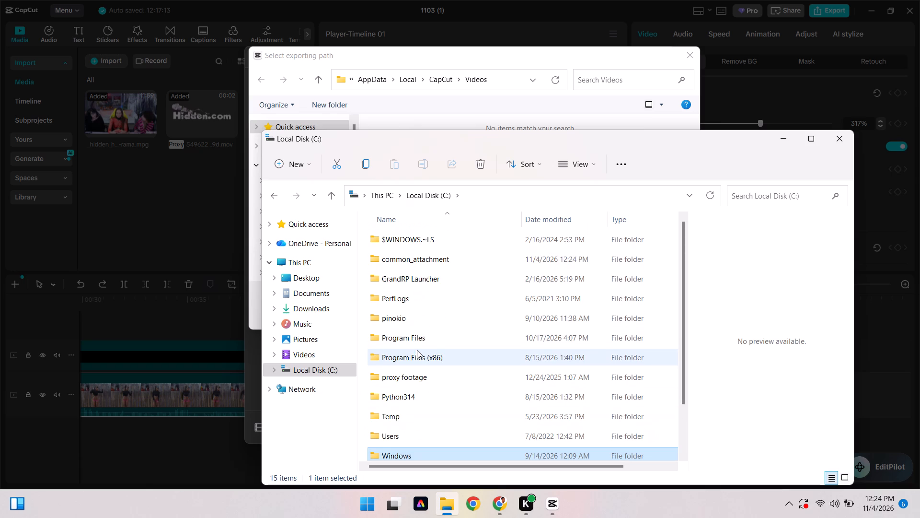
scroll(417, 350, "up", 1)
In CapCut's export folder selection, trace the path up through AppData to the Administrator folder and examine its contents.
left_click(373, 79)
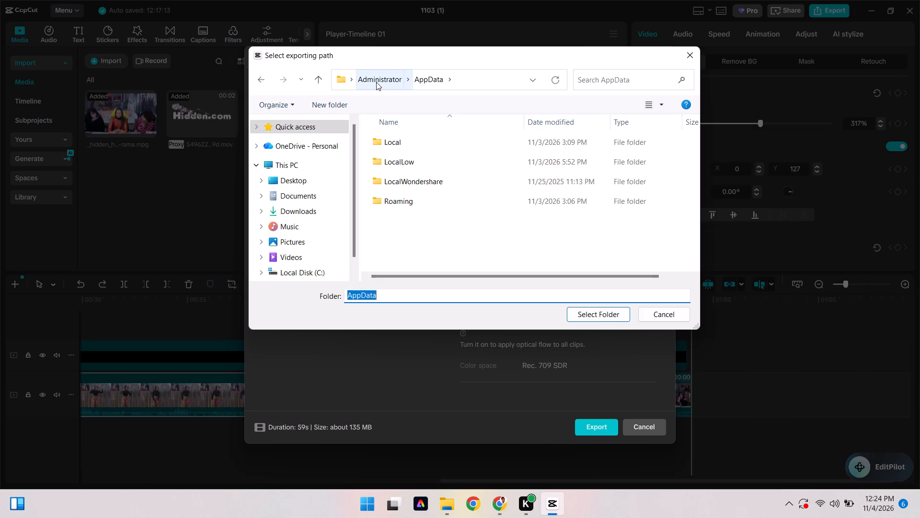
left_click(376, 82)
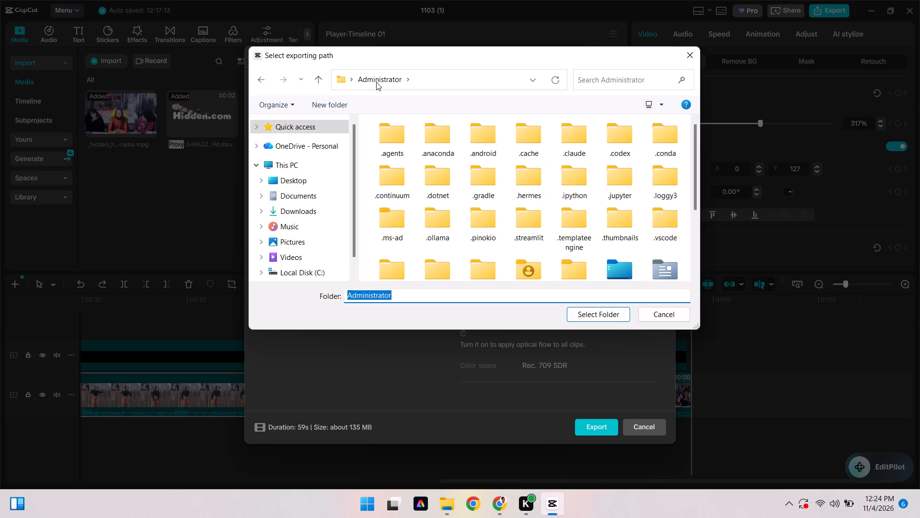
scroll(460, 196, "down", 4)
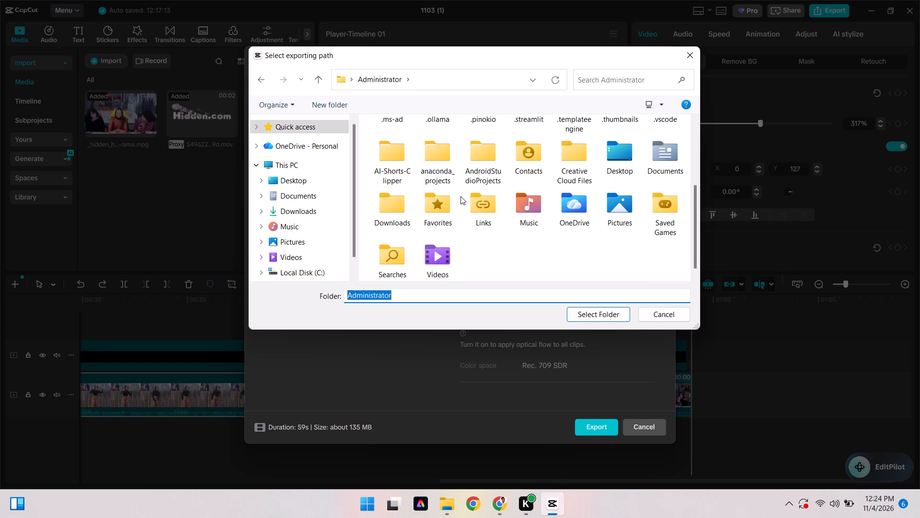
scroll(460, 196, "up", 2)
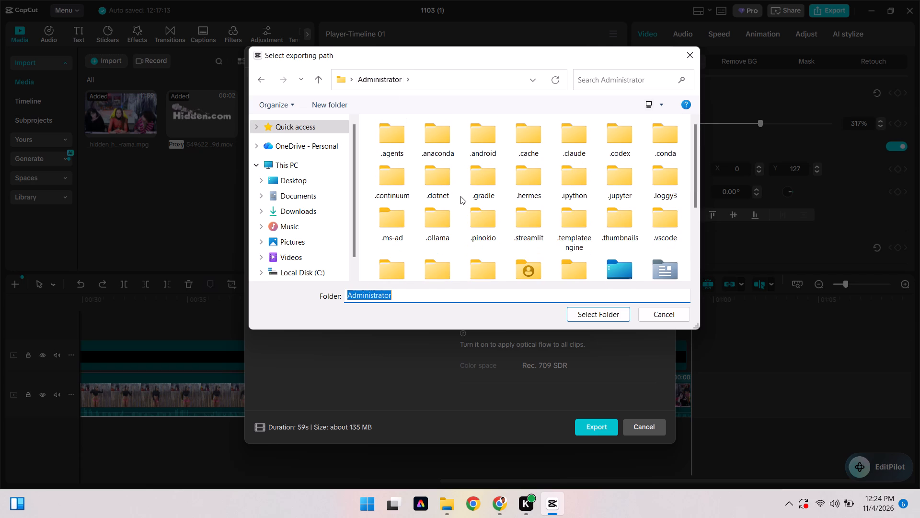
left_click(408, 78)
left_click(408, 78)
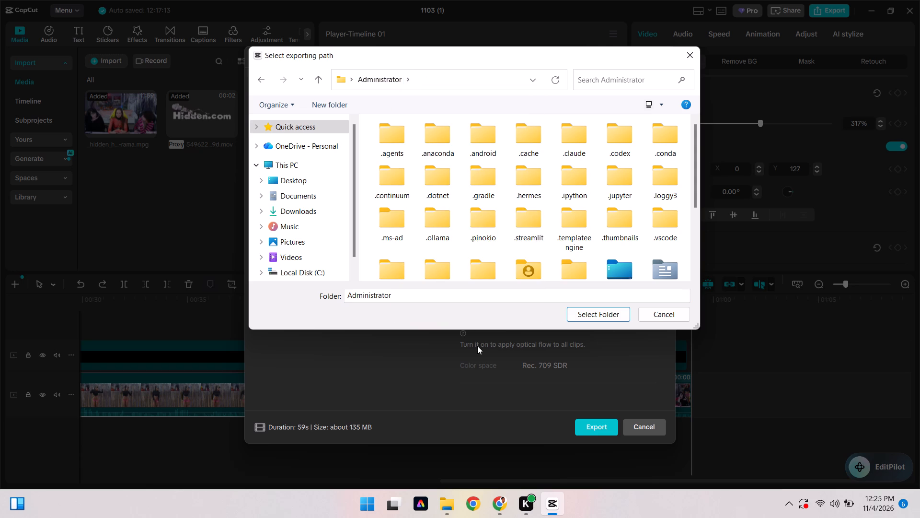
Recheck the folders on Local Disk (C:) in File Explorer, and return to CapCut to dismiss the export folder selection.
left_click(454, 497)
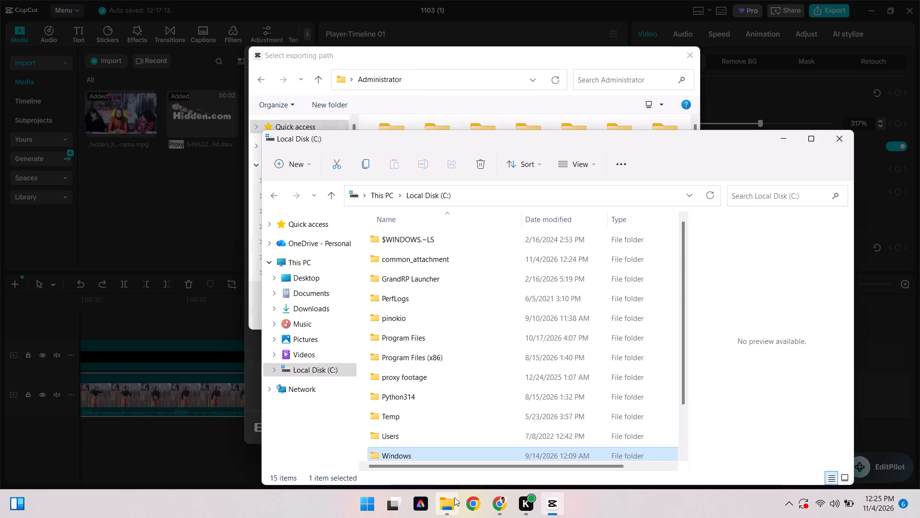
scroll(404, 284, "up", 4)
scroll(404, 284, "down", 3)
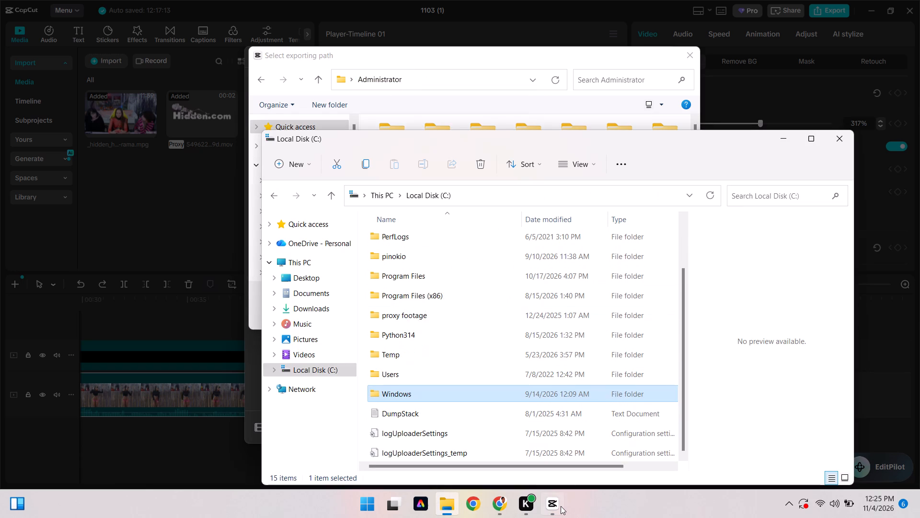
left_click(560, 506)
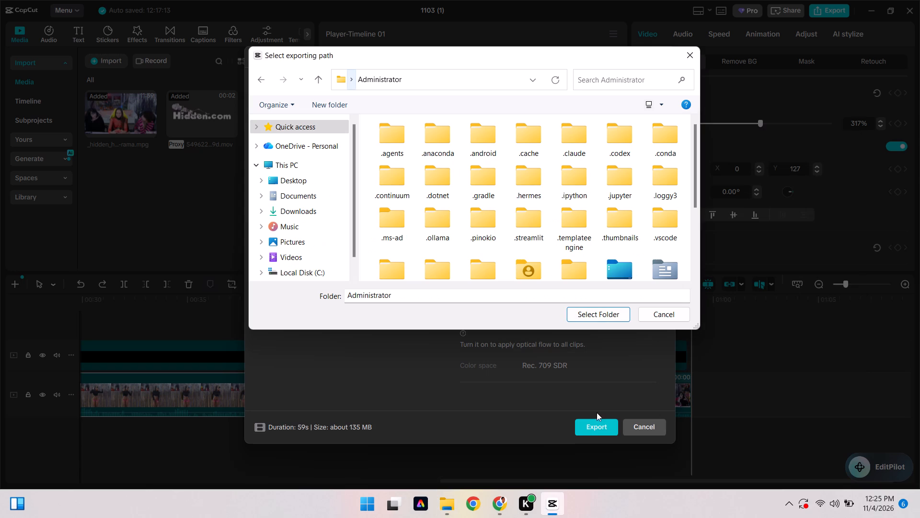
left_click(671, 318)
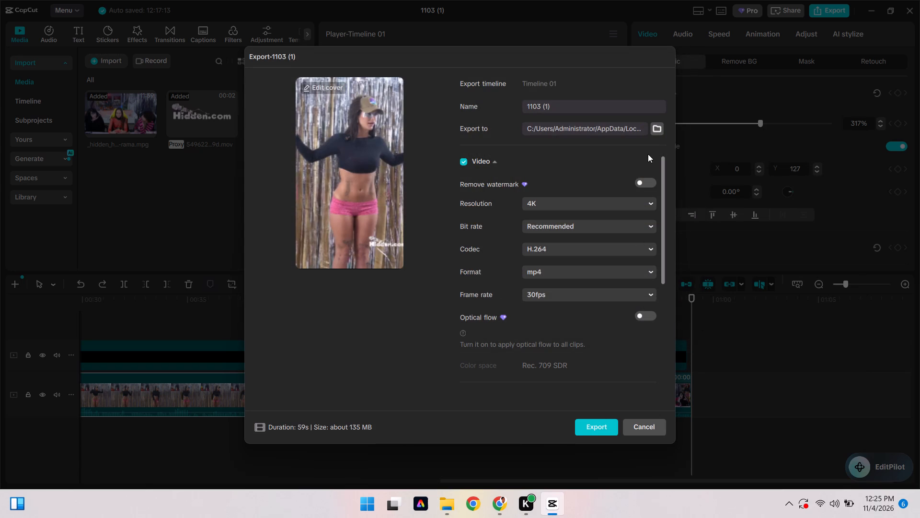
Set the export name to Halloween Clip01.
triple_click(584, 105)
type("lip")
type("11")
key("BackSpace")
key("BackSpace")
type("01")
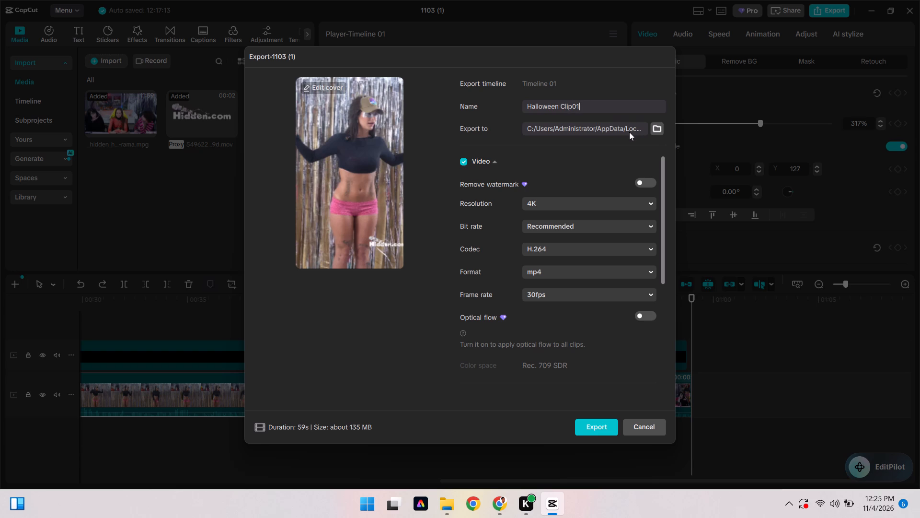
Set the export destination to the Downloads folder and start exporting the video.
left_click(661, 129)
left_click(323, 214)
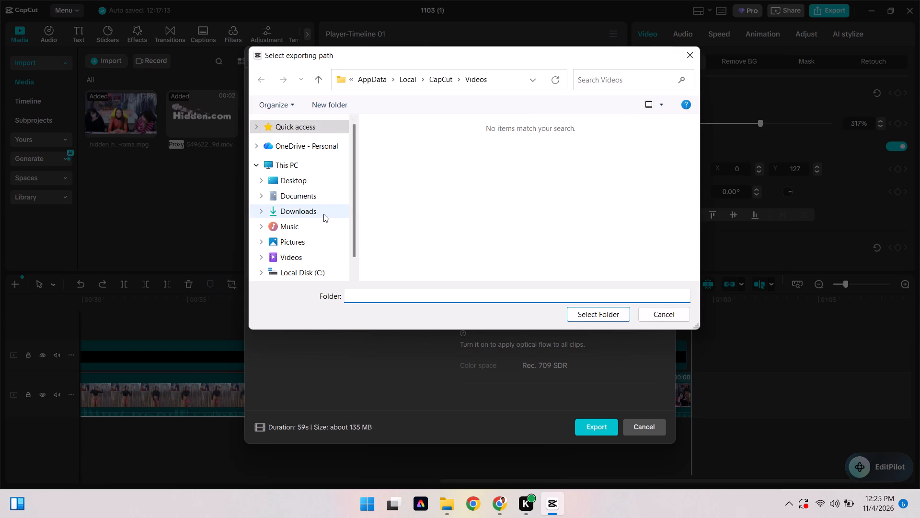
left_click(581, 309)
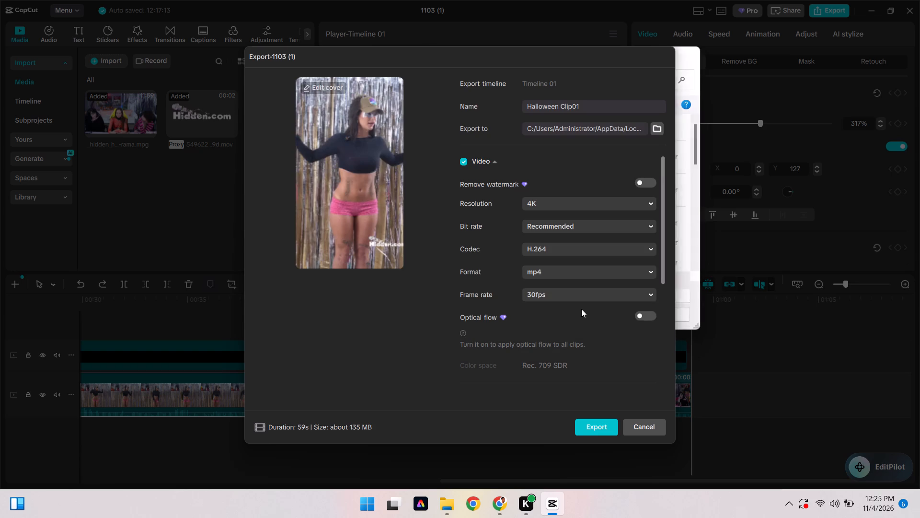
left_click(598, 429)
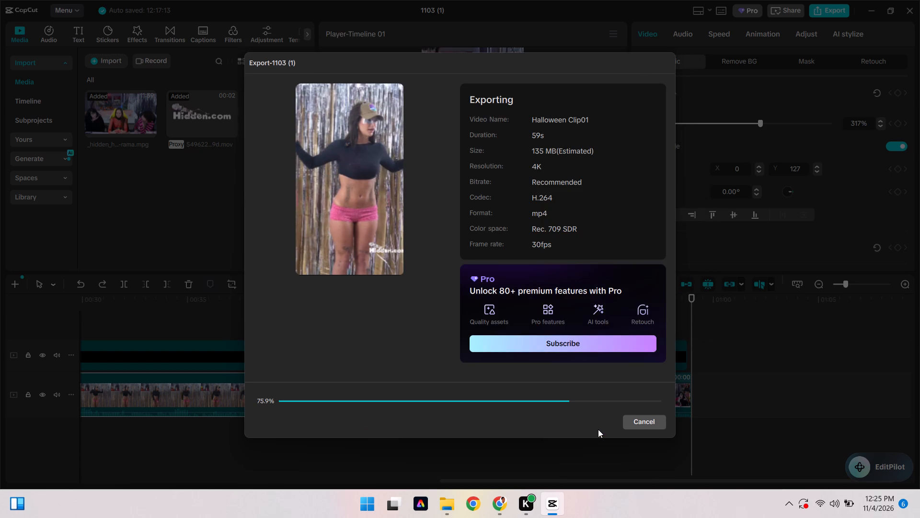
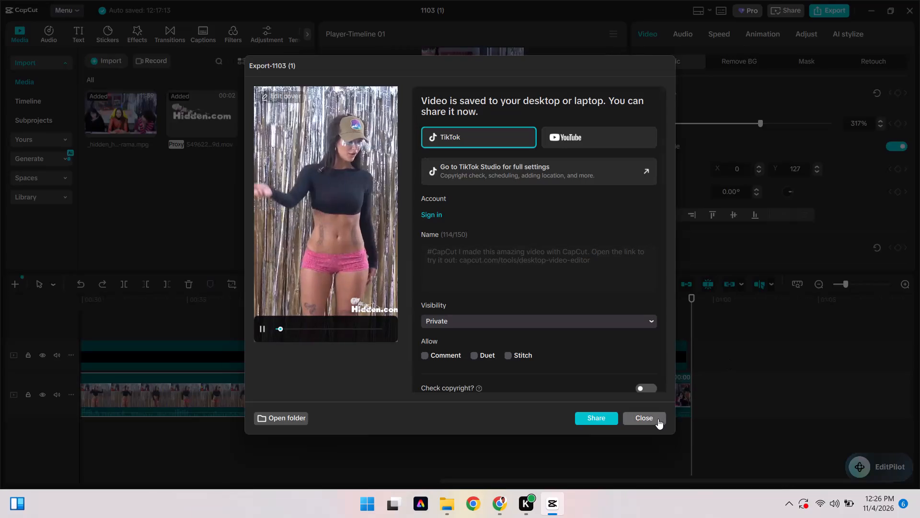
Dismiss CapCut's sharing options for the exported video and return to the editing timeline.
left_click(658, 419)
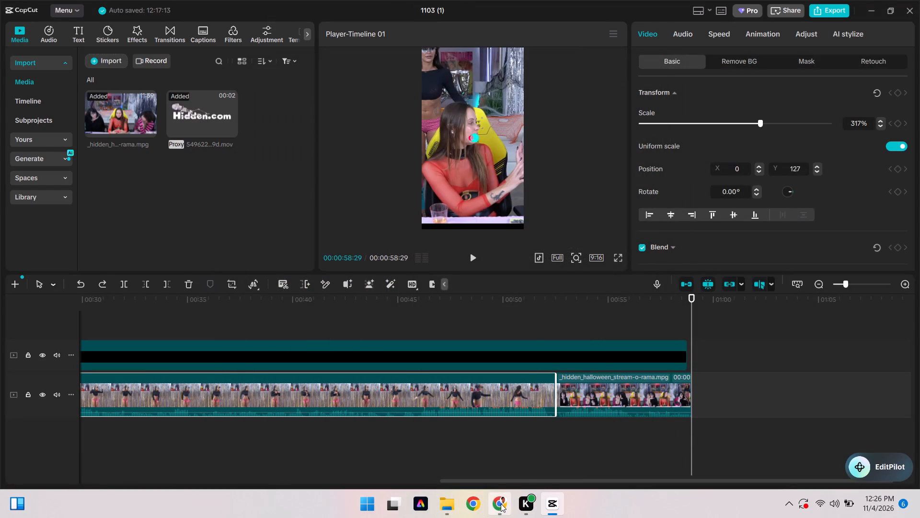
Switch to Shorts Auto Captions in Chrome and load the Halloween Clip01 video from the Downloads folder.
left_click(501, 504)
left_click(241, 283)
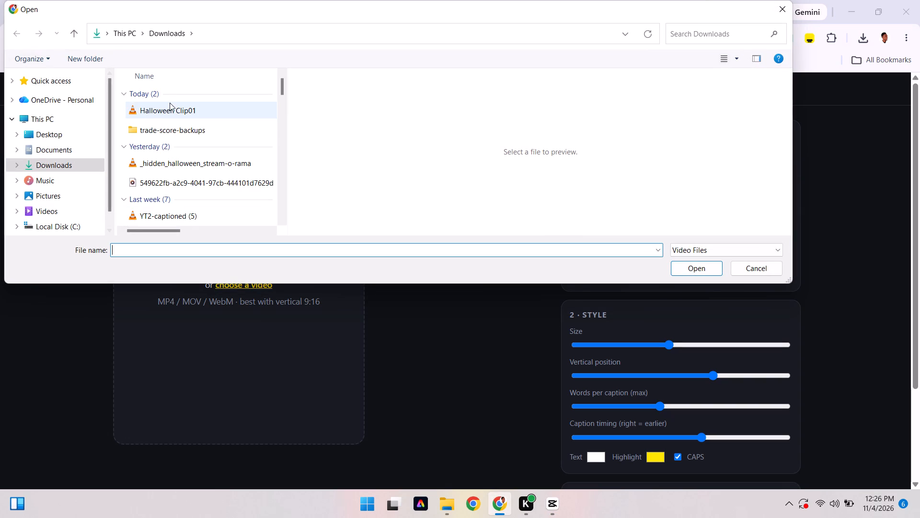
left_click(171, 103)
left_click(696, 267)
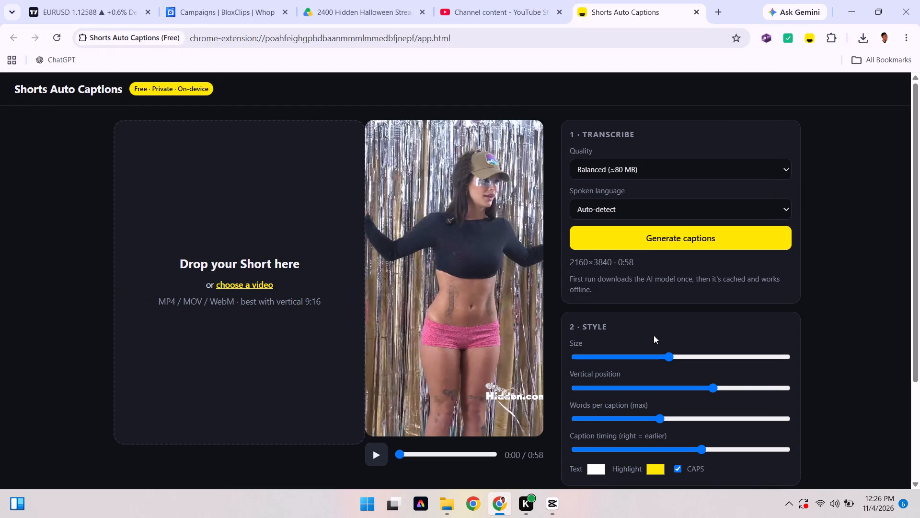
Start generating captions for the loaded Halloween clip.
left_click(700, 231)
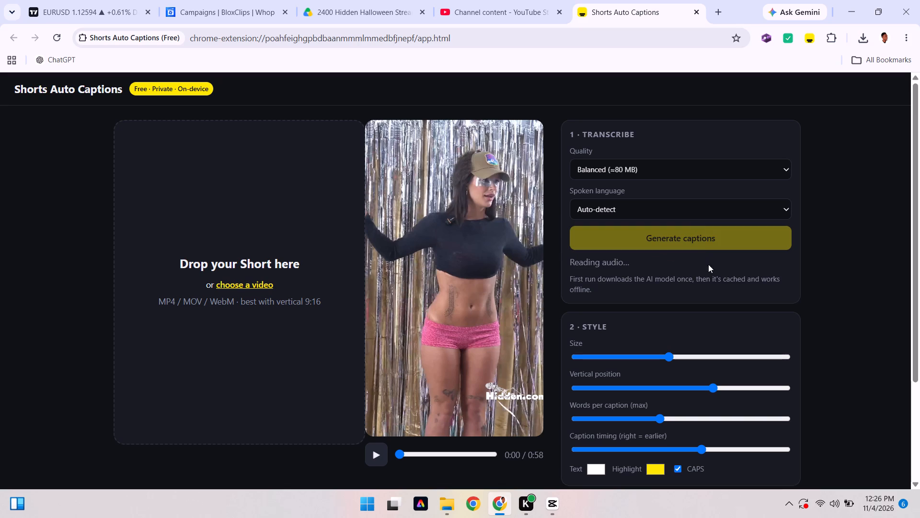
Turn off the all-caps option in the caption style settings.
scroll(711, 274, "down", 2)
scroll(711, 274, "up", 1)
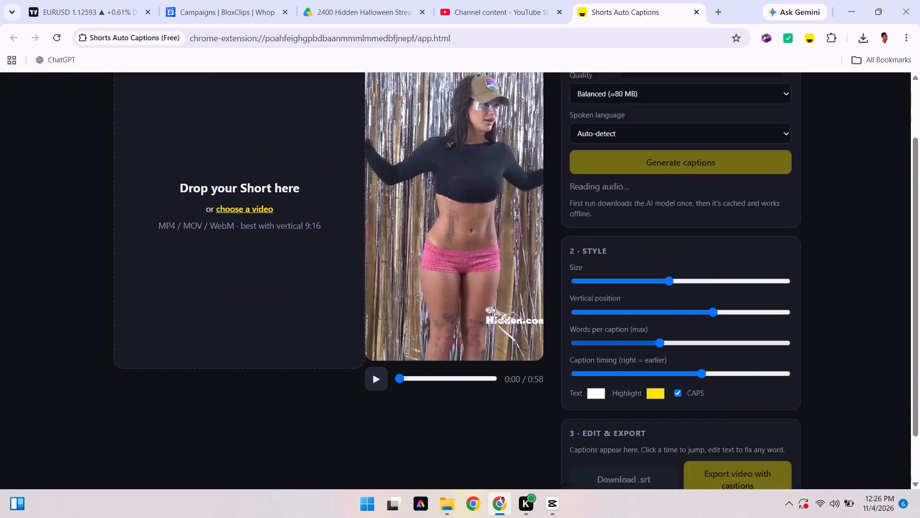
scroll(711, 274, "up", 1)
scroll(711, 274, "down", 3)
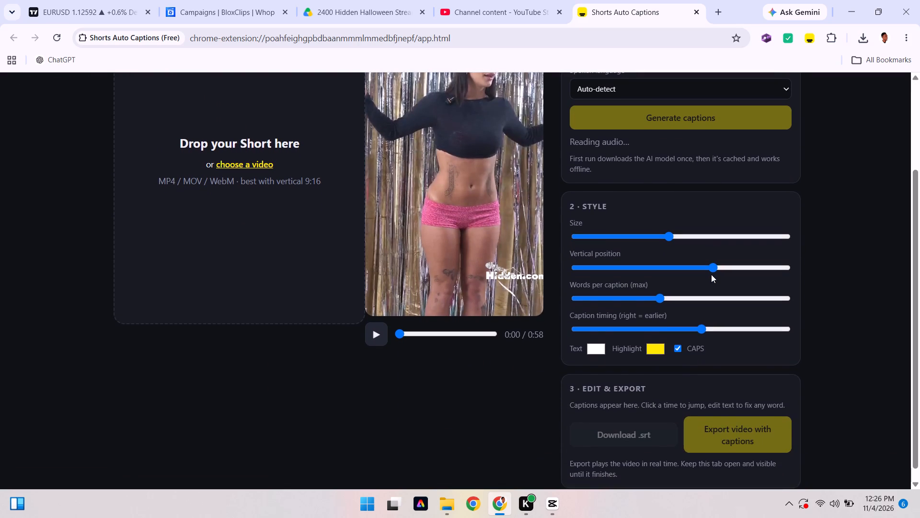
scroll(711, 274, "down", 2)
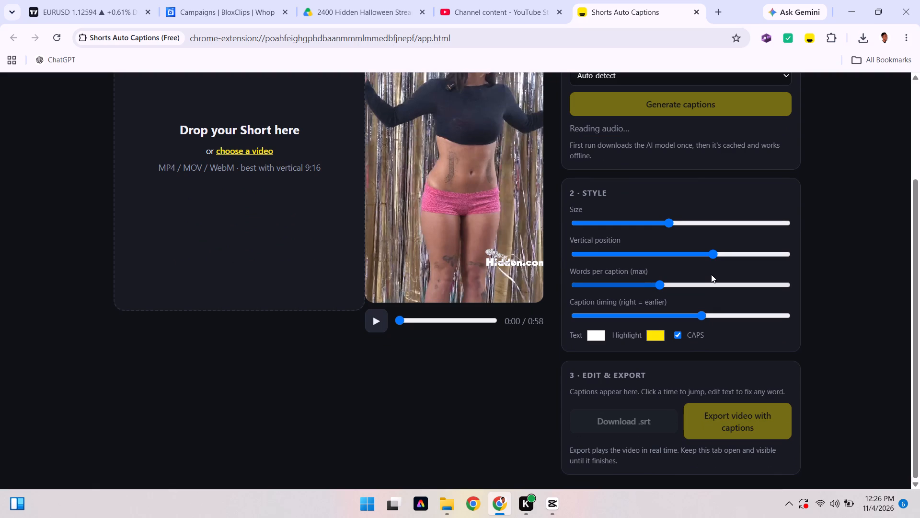
left_click(677, 339)
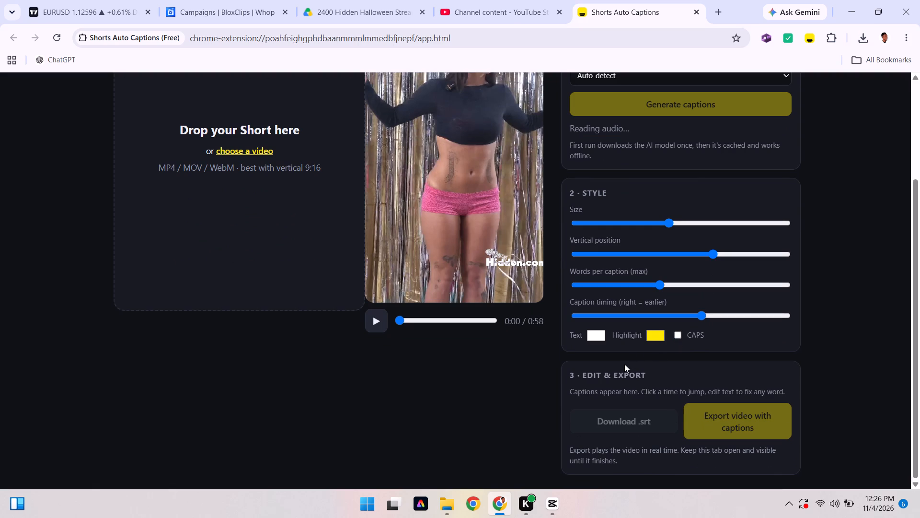
scroll(624, 364, "down", 1)
scroll(624, 364, "up", 3)
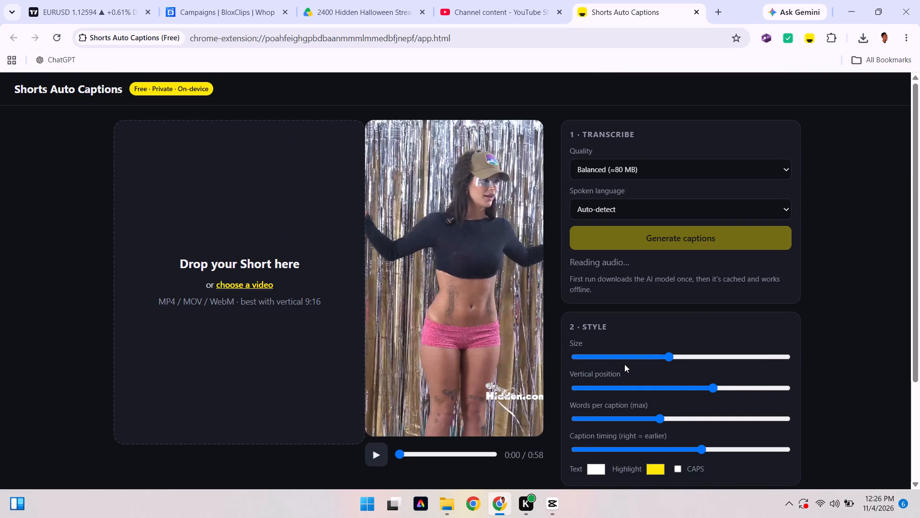
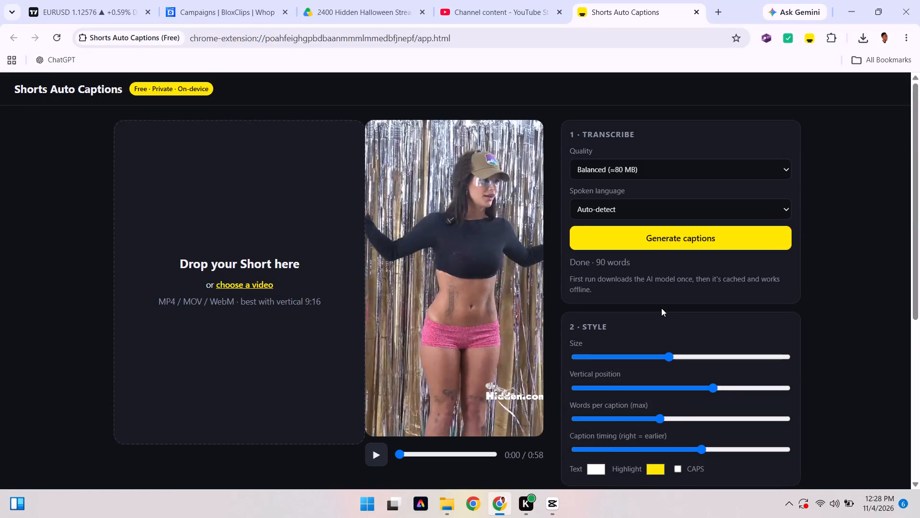
Play the first part of the Halloween clip in Shorts Auto Captions to check the generated captions.
scroll(661, 308, "down", 2)
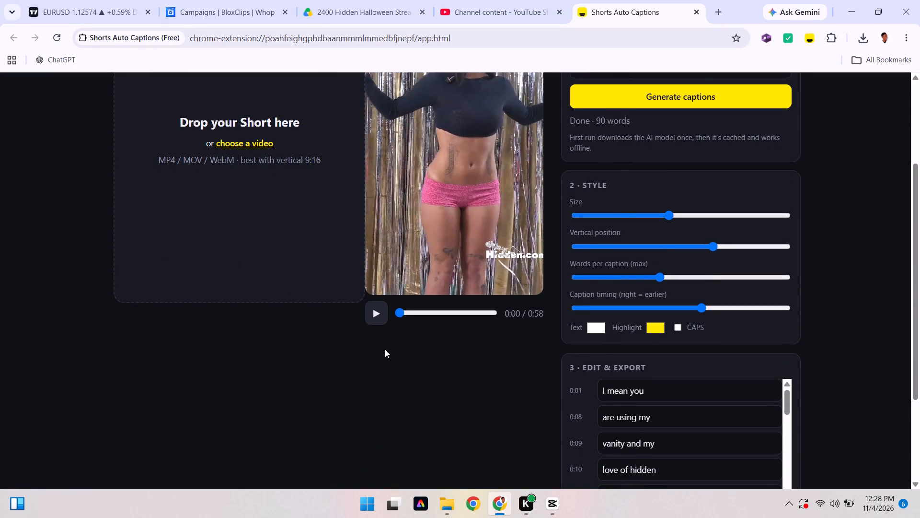
scroll(385, 349, "up", 1)
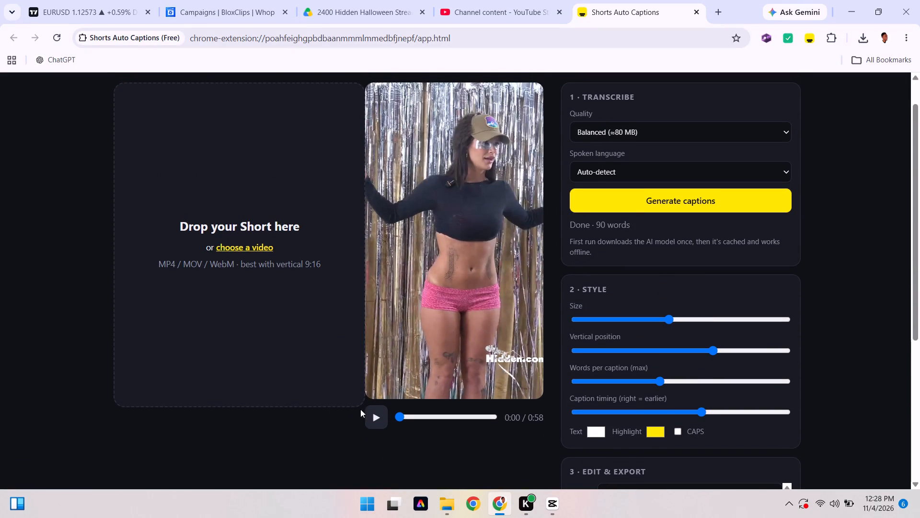
left_click(376, 412)
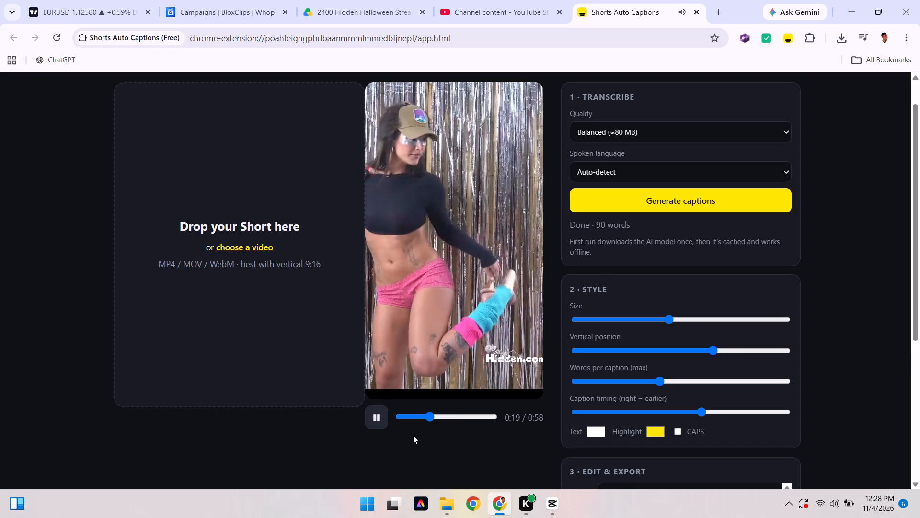
left_click(384, 419)
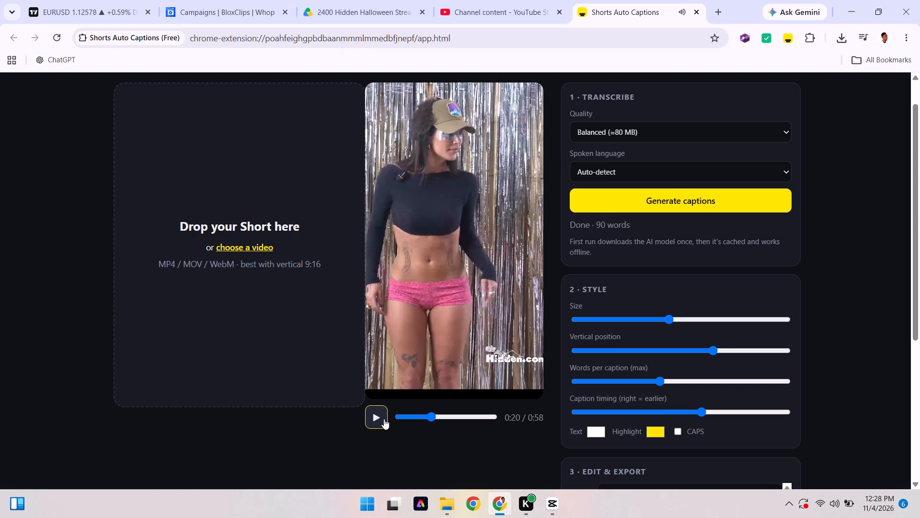
scroll(384, 419, "up", 2)
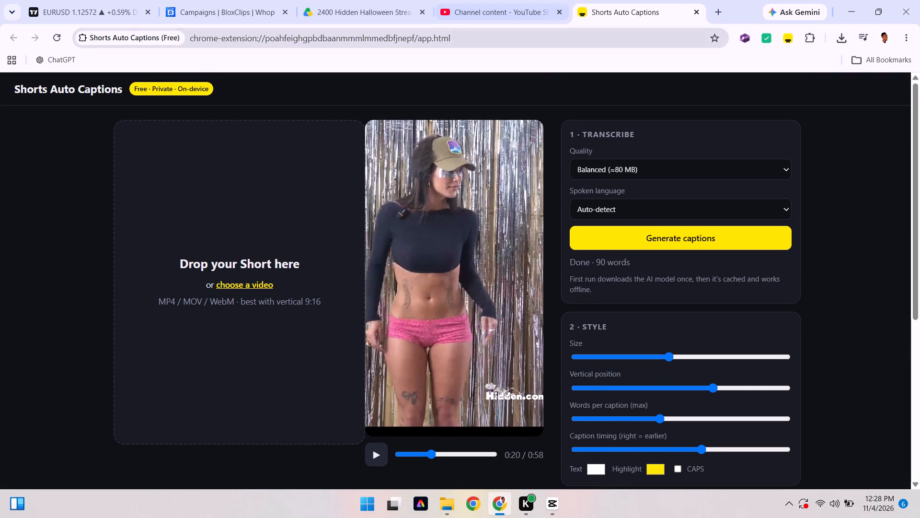
Switch to YouTube Studio and start uploading the Halloween Clip01 video from the Downloads folder.
left_click(487, 0)
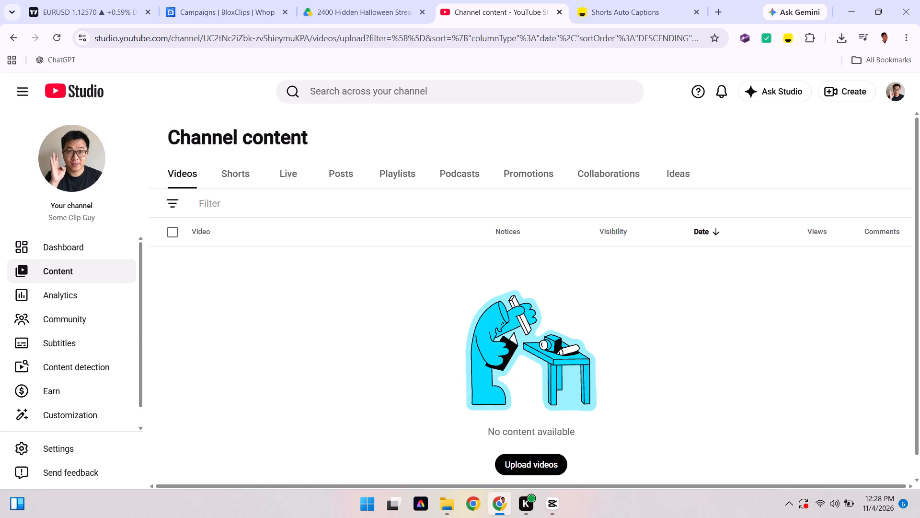
left_click(550, 464)
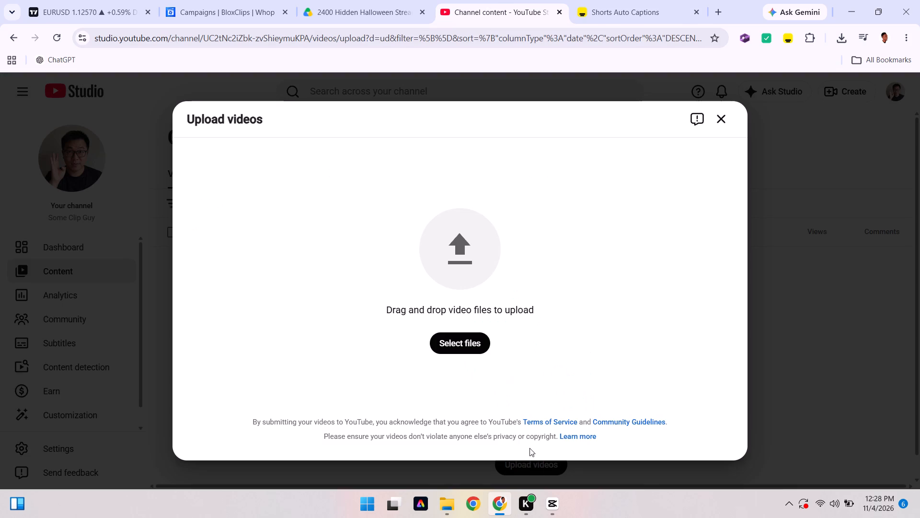
left_click(471, 347)
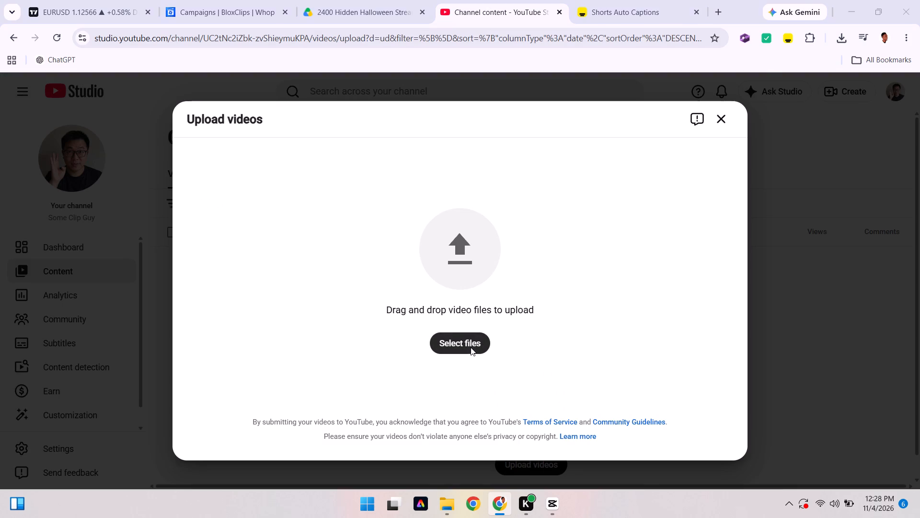
left_click(209, 107)
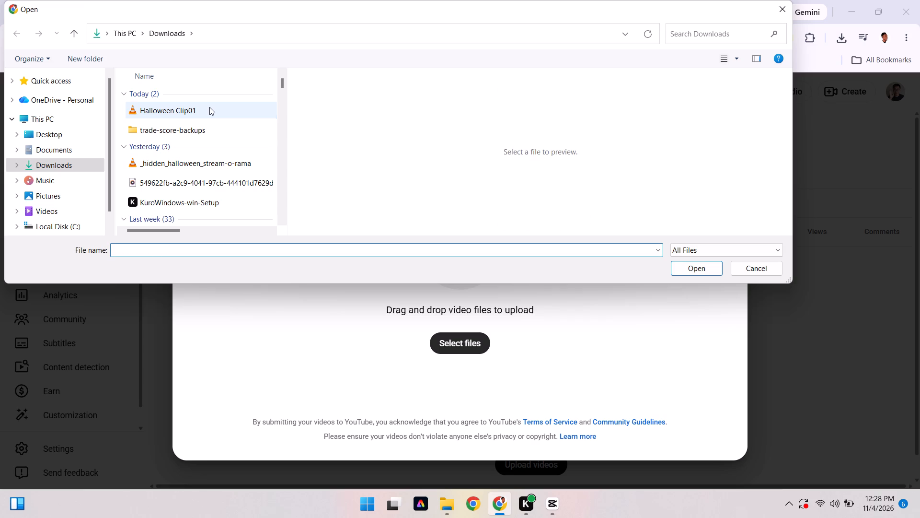
left_click(690, 270)
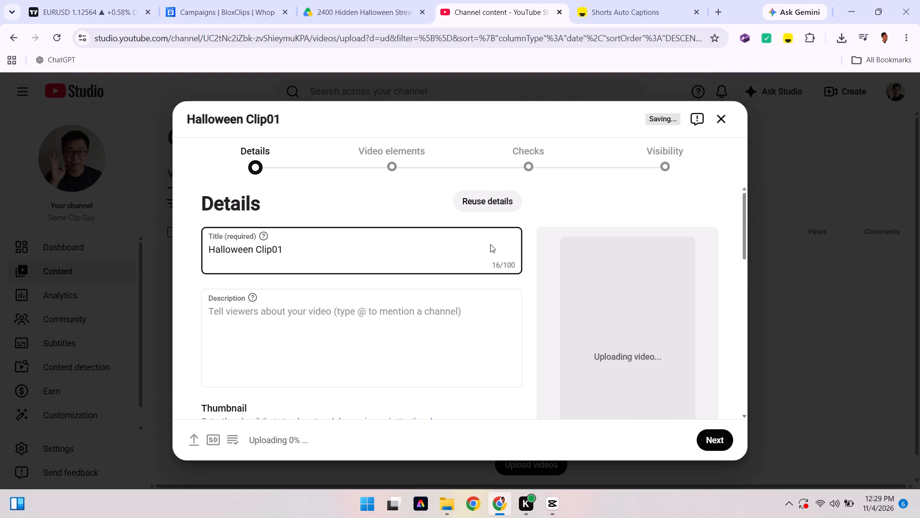
Copy the YouTube Shorts caption text "Watch live on Kick: hiddenmfwebsite" from the brief on the Whop campaign page.
left_click(443, 255)
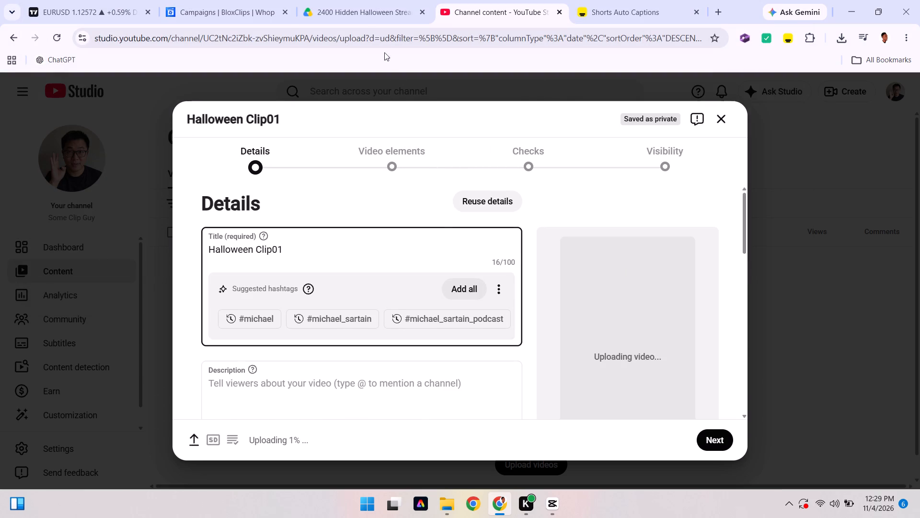
left_click(368, 16)
scroll(422, 252, "up", 3)
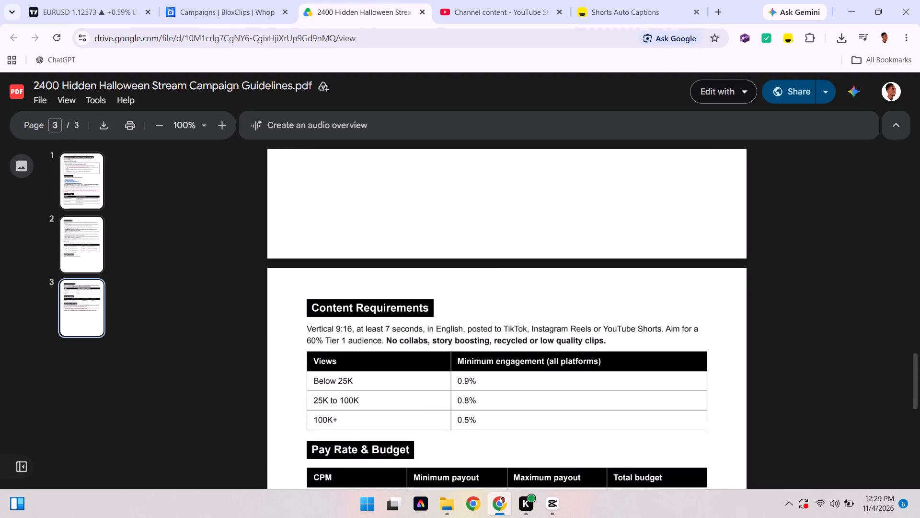
left_click(245, 0)
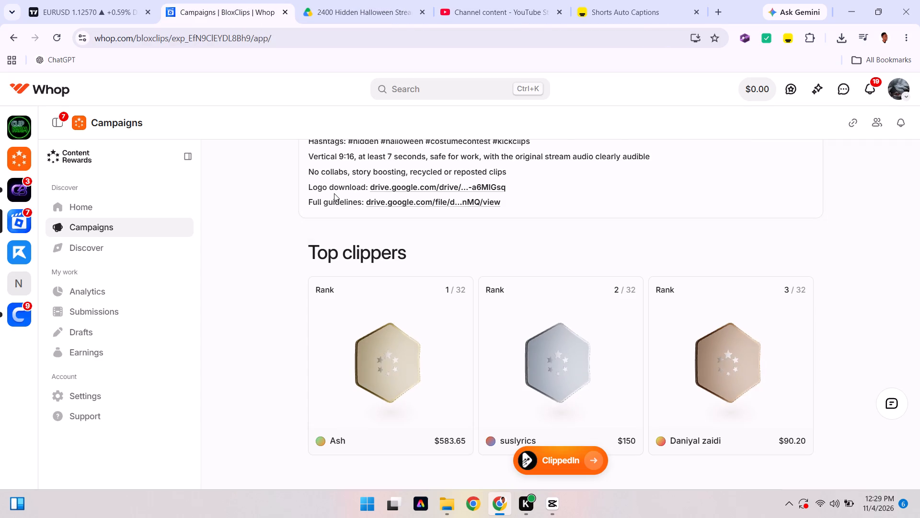
scroll(364, 237, "up", 3)
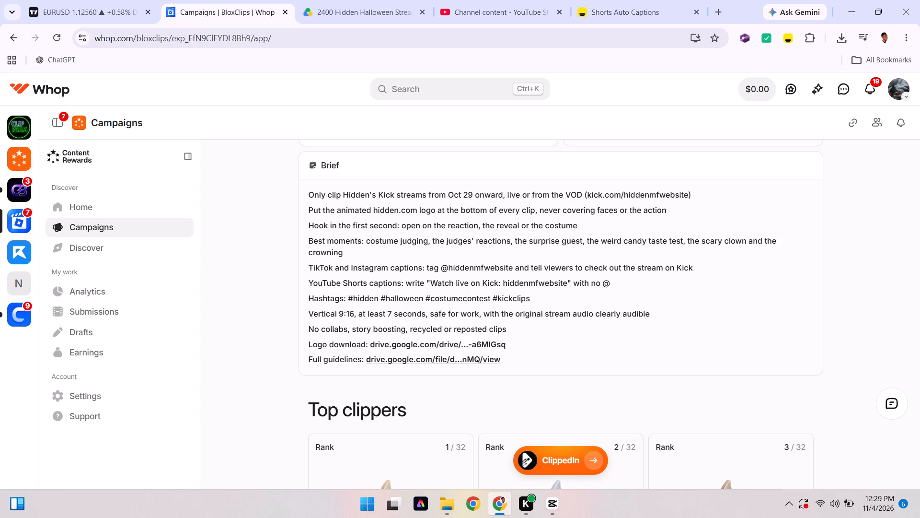
left_click_drag(430, 282, 568, 284)
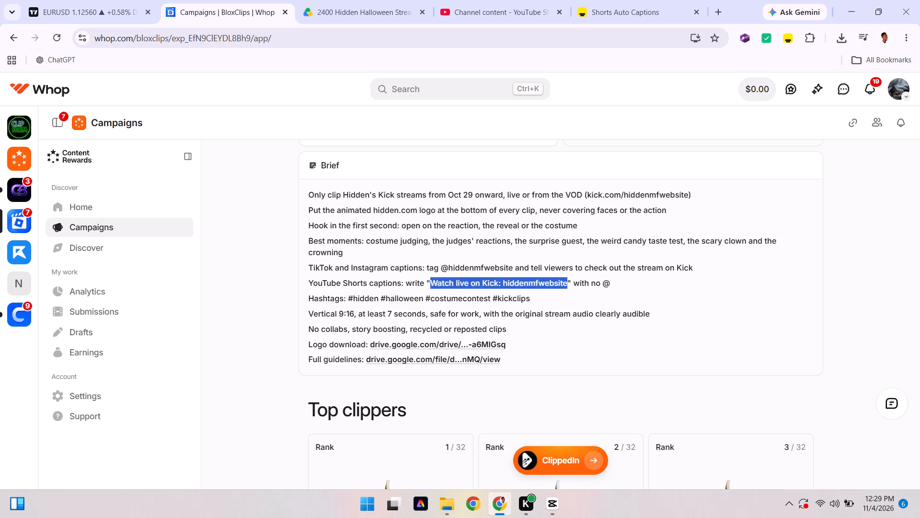
left_click_drag(568, 284, 568, 284)
key("ctrl+c")
key("ctrl+c")
key("ctrl+c")
key("ctrl+c")
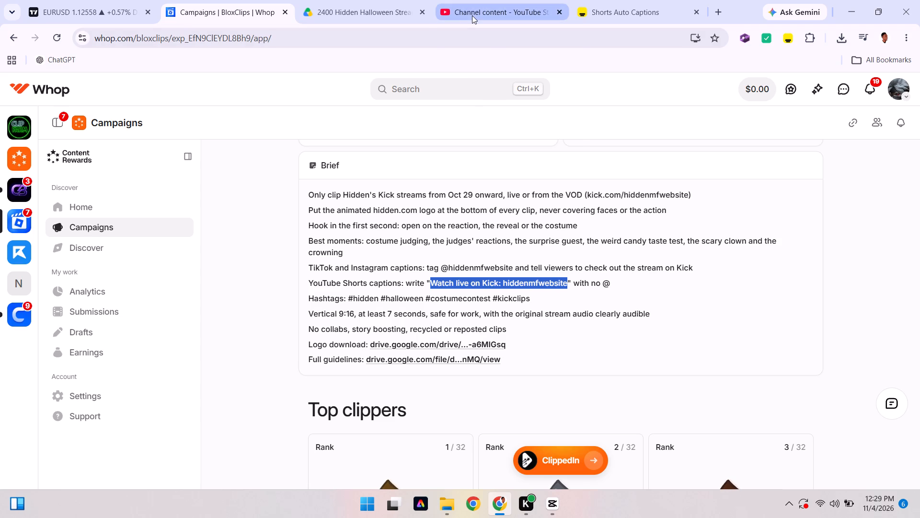
Return to the YouTube Studio upload and replace the video title with "Watch live on Kick: hiddenmfwebsite".
left_click(490, 4)
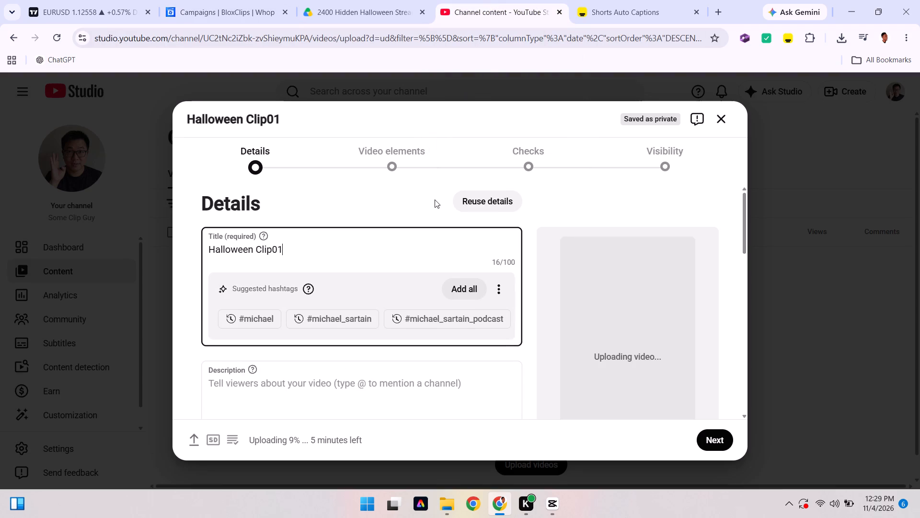
key("ctrl+a")
key("BackSpace")
key("ctrl+v")
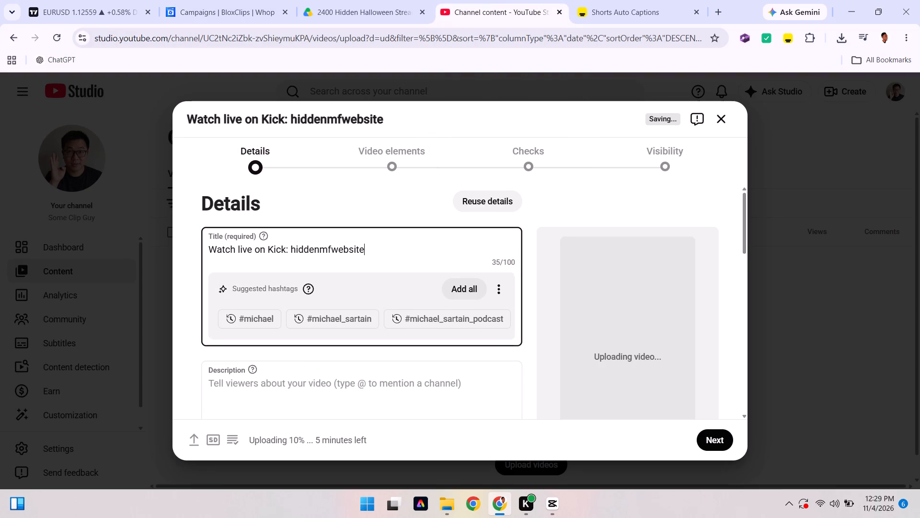
scroll(407, 303, "down", 1)
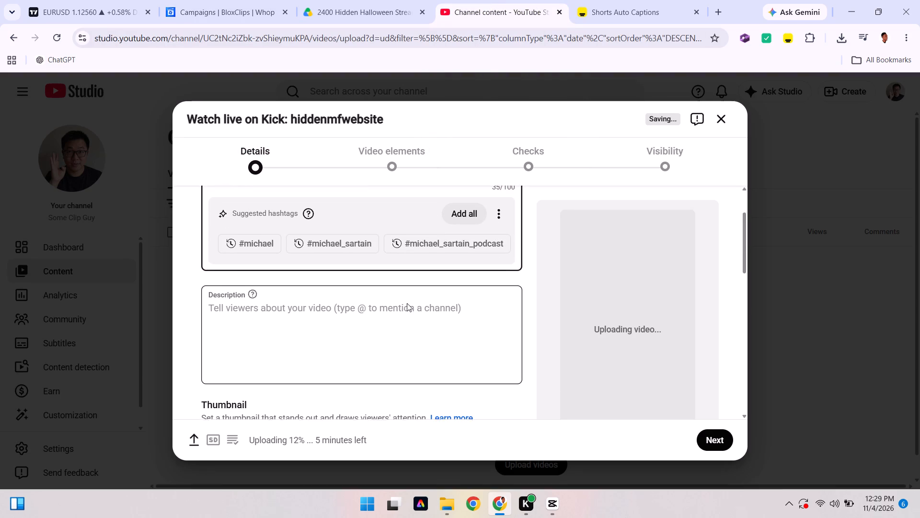
Copy the hashtags #hidden #halloween #costumecontest #kickclips from the Whop campaign brief into the YouTube video's description.
left_click(373, 324)
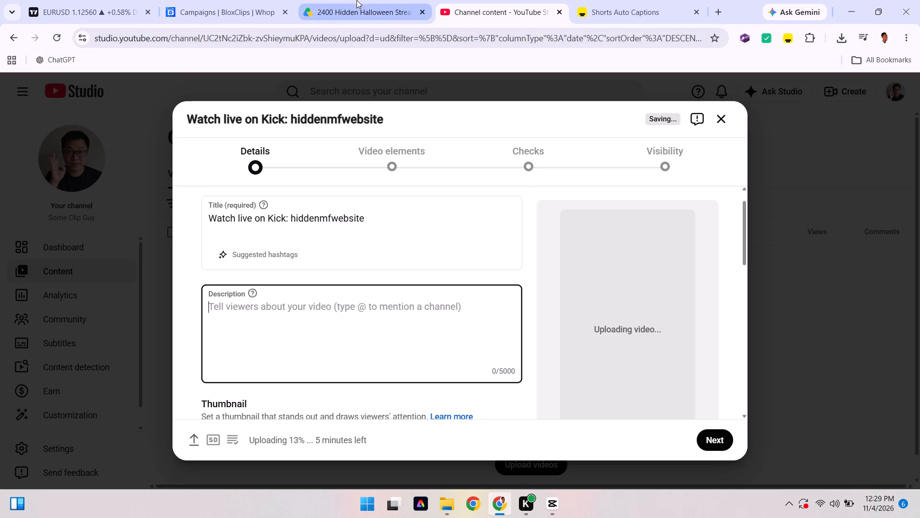
left_click(214, 0)
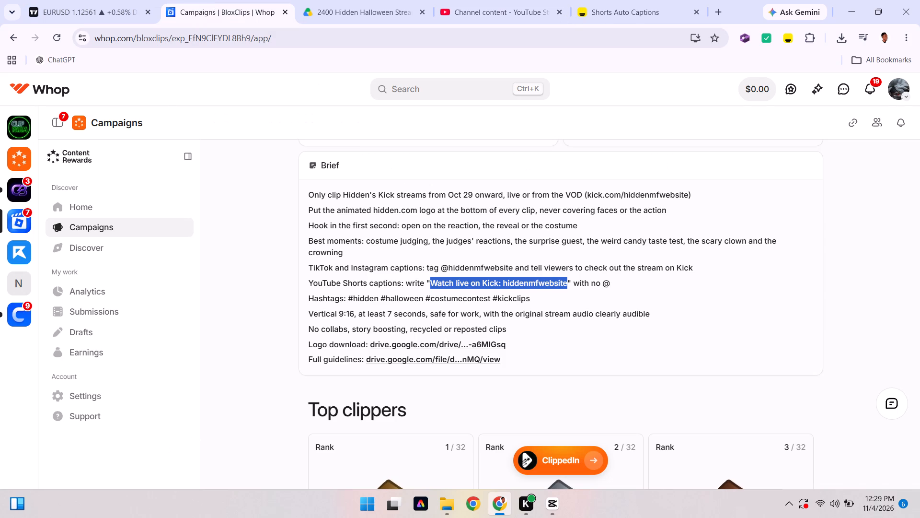
left_click(457, 259)
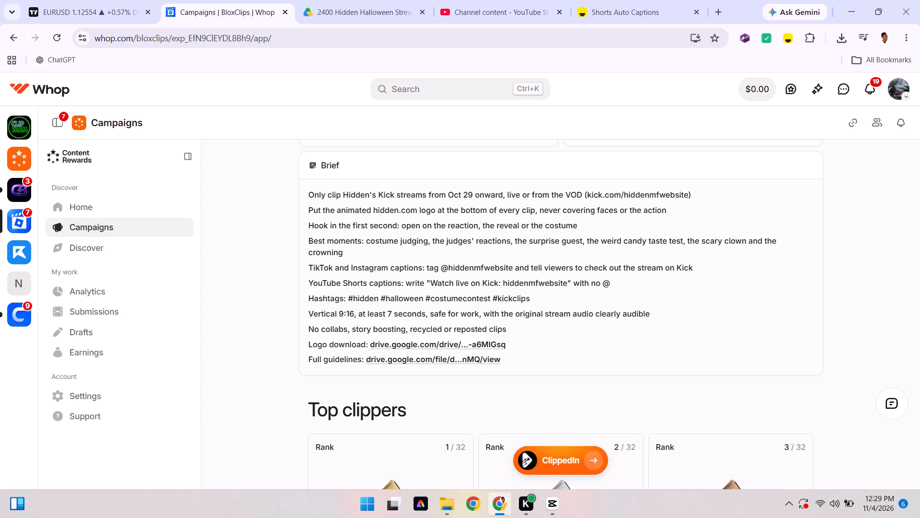
left_click_drag(346, 298, 540, 294)
key("ctrl+c")
left_click(489, 0)
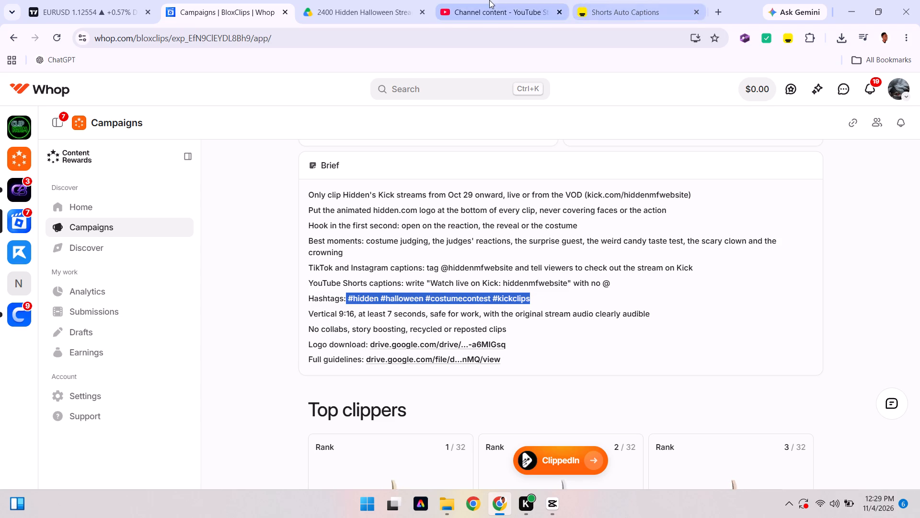
left_click(397, 296)
key("ctrl+v")
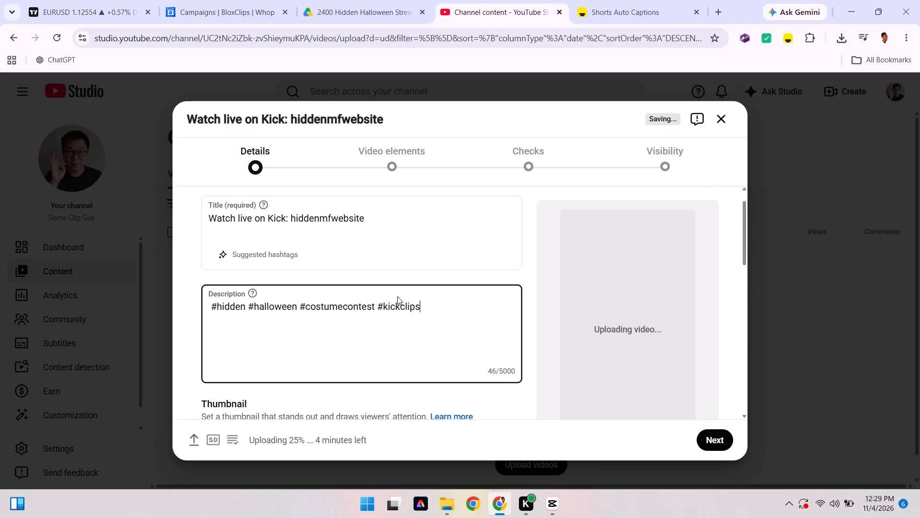
Review the upload's thumbnail, audience, title and description details, dismissing the hashtag suggestion.
scroll(391, 347, "down", 2)
scroll(292, 318, "down", 3)
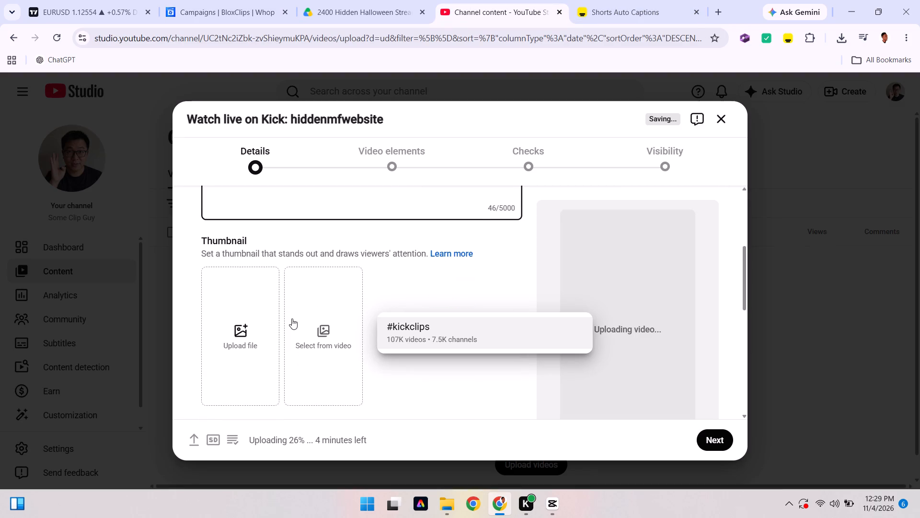
scroll(292, 318, "down", 10)
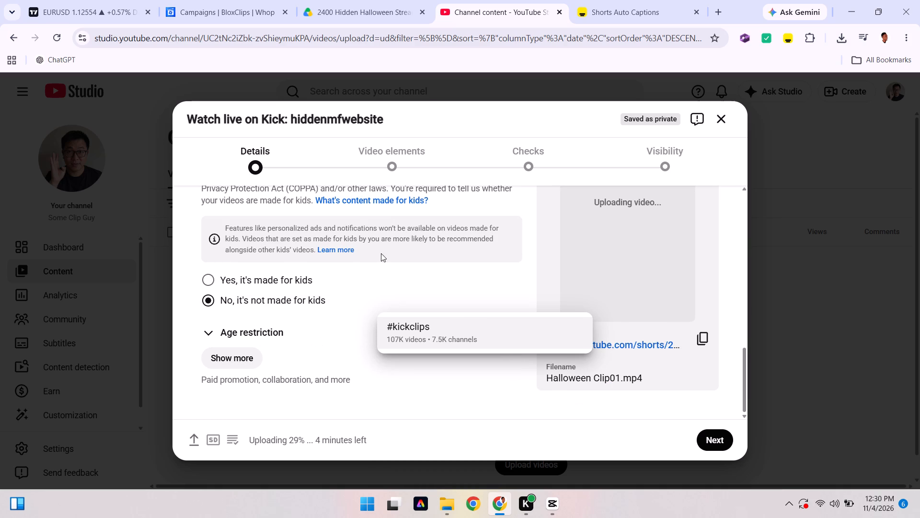
left_click(409, 259)
scroll(409, 259, "up", 6)
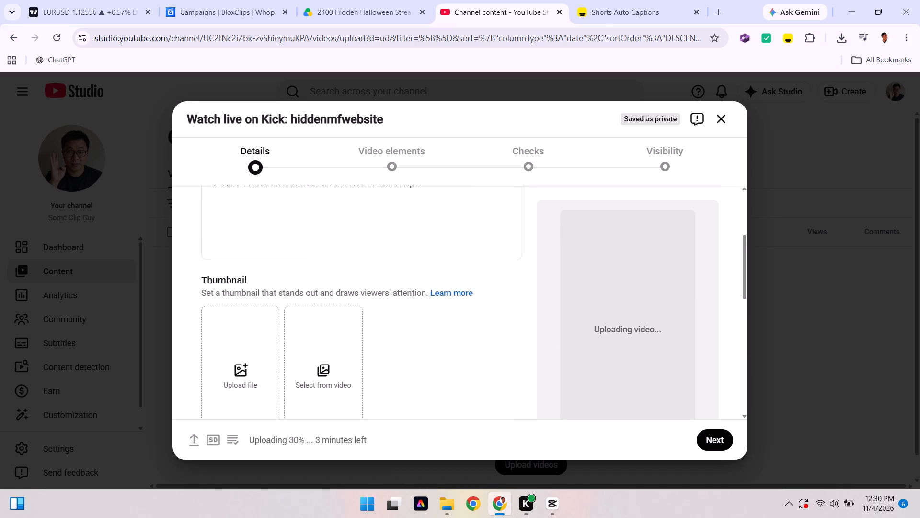
scroll(409, 259, "up", 1)
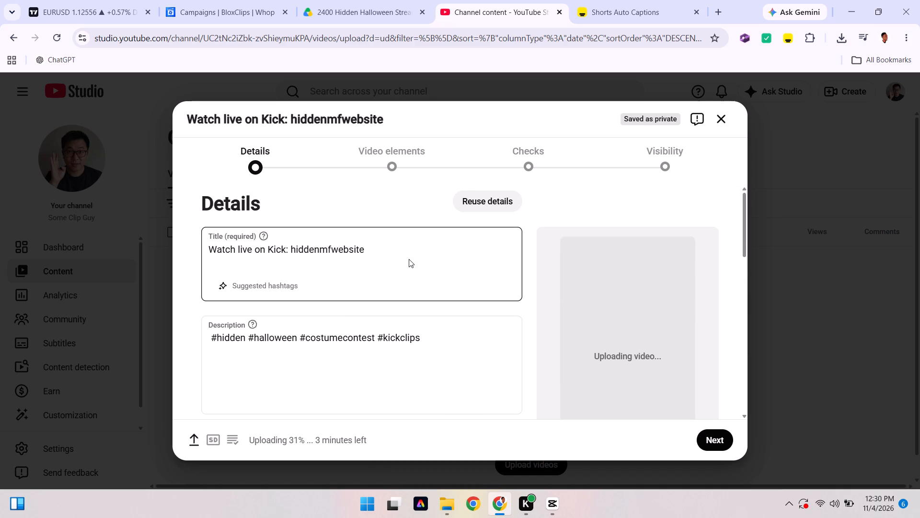
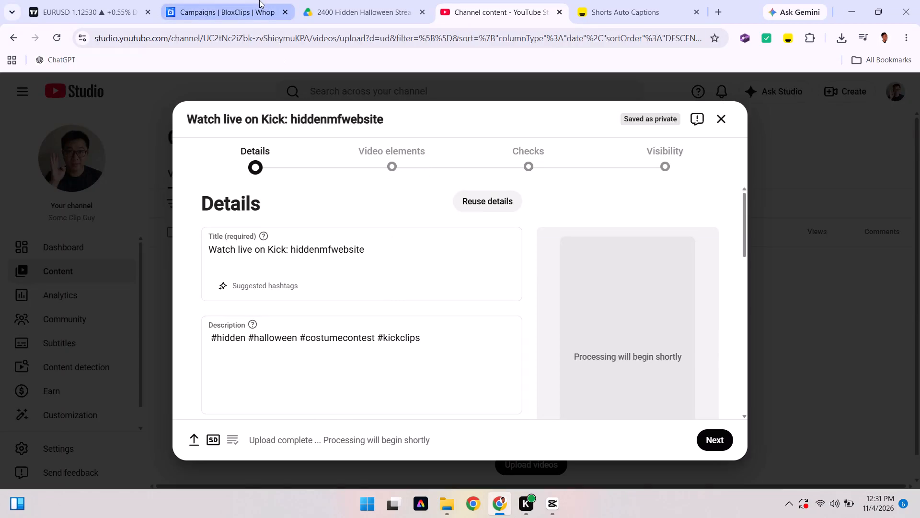
Return to Whop, leave the $2,400 Hidden Stream Campaign page and show the Content Rewards campaigns in Discover.
left_click(259, 0)
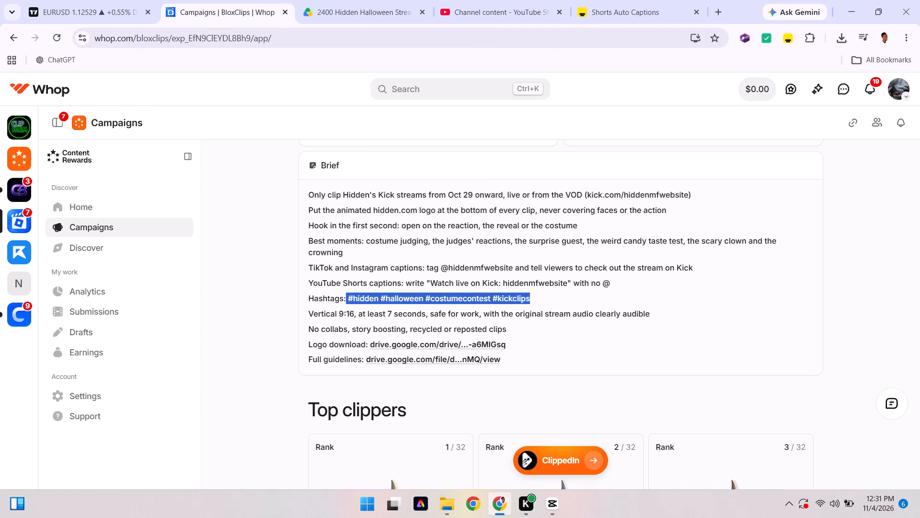
left_click(537, 297)
scroll(537, 297, "down", 6)
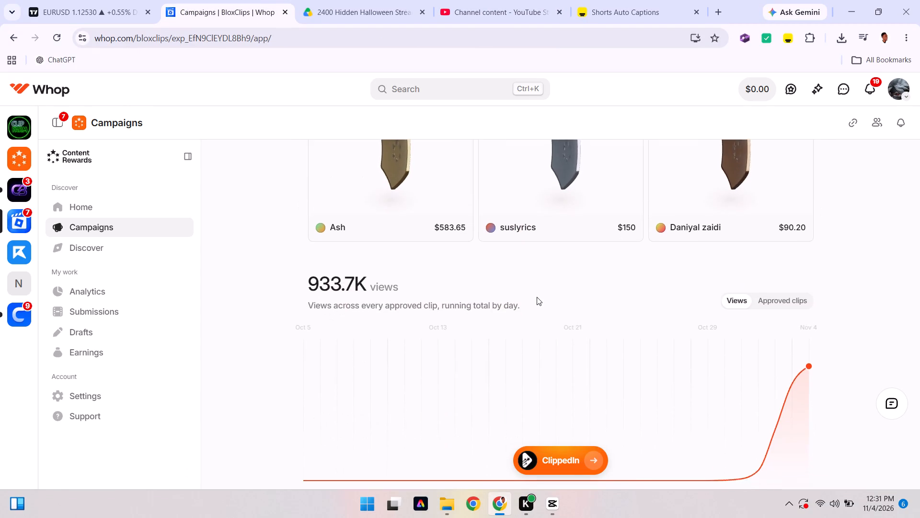
scroll(537, 297, "up", 10)
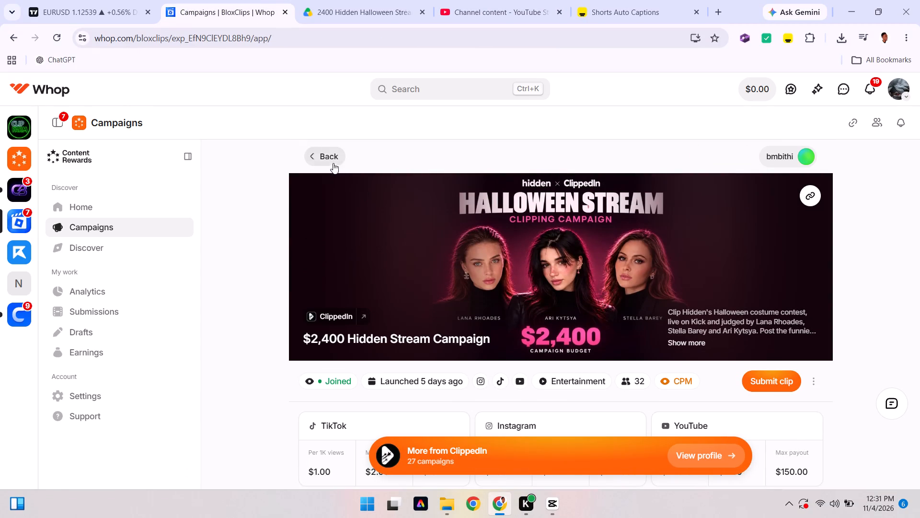
left_click(327, 147)
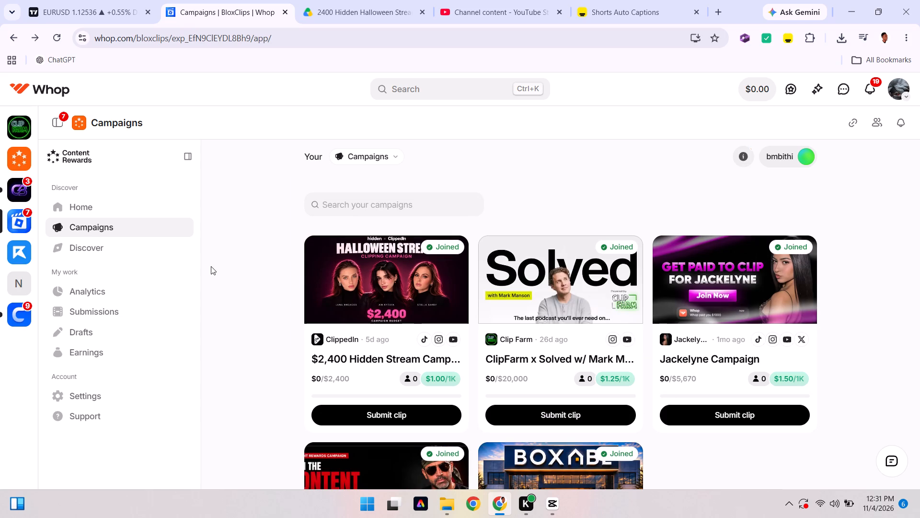
left_click(126, 246)
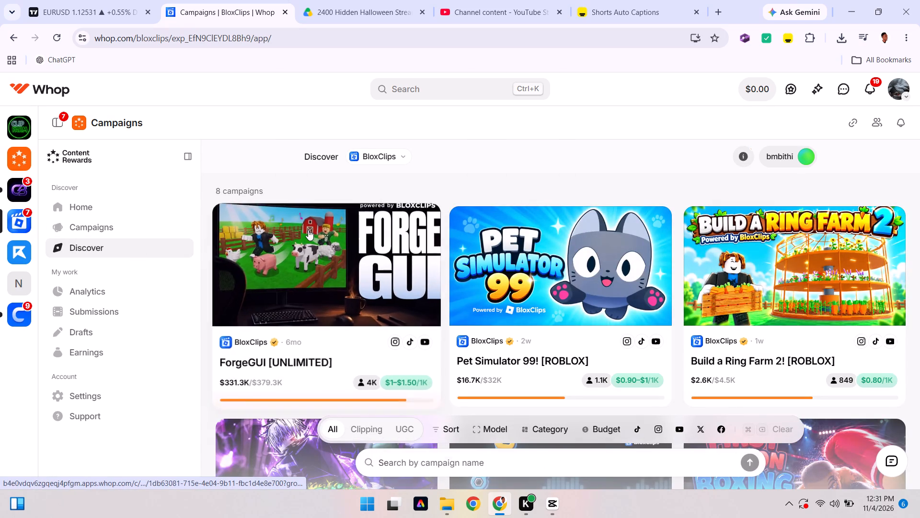
left_click(389, 148)
left_click(396, 196)
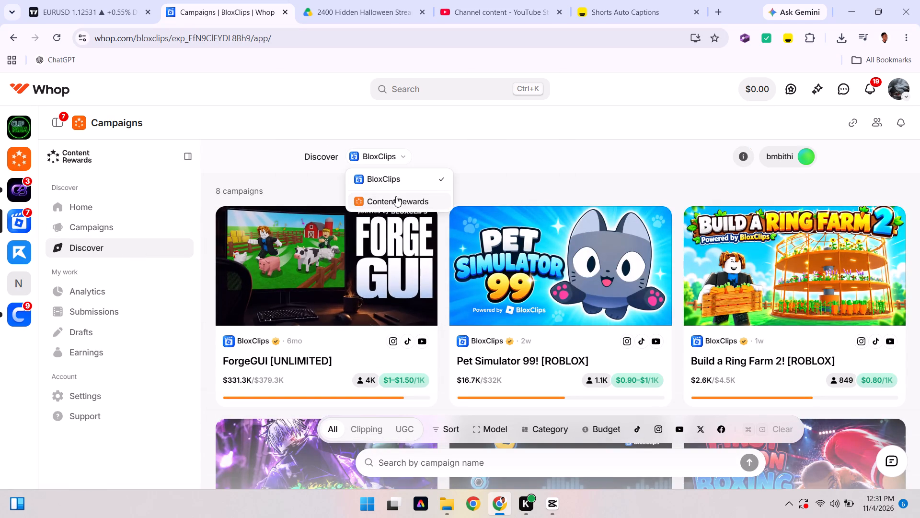
Browse the recommended campaigns under Campaigns for you.
scroll(432, 272, "down", 6)
scroll(432, 272, "up", 3)
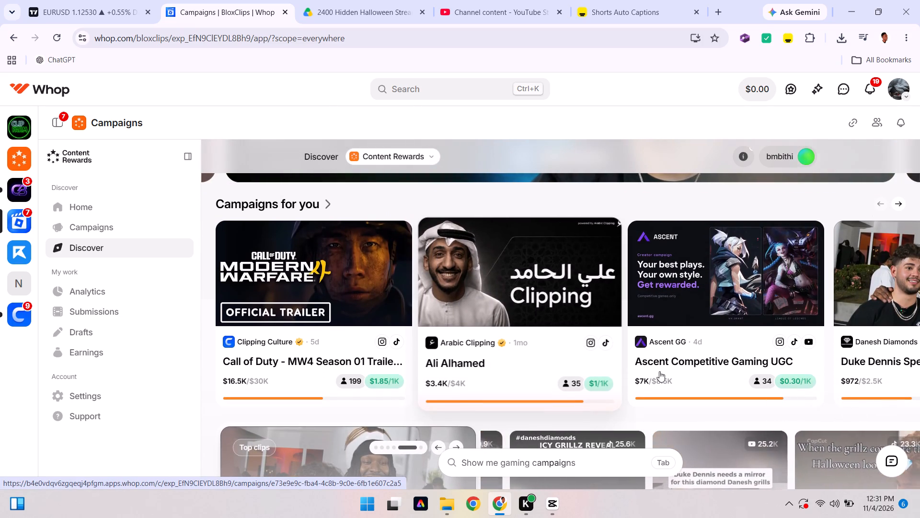
scroll(659, 371, "left", 5)
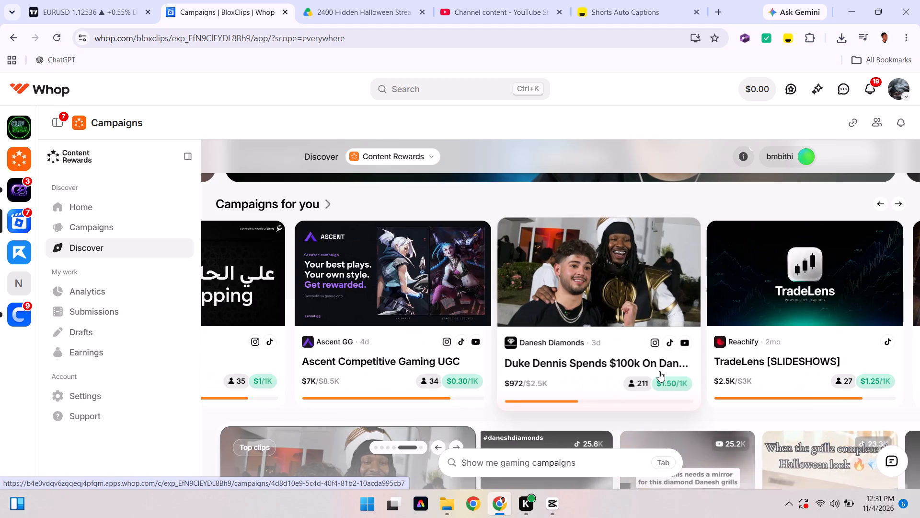
scroll(659, 371, "left", 4)
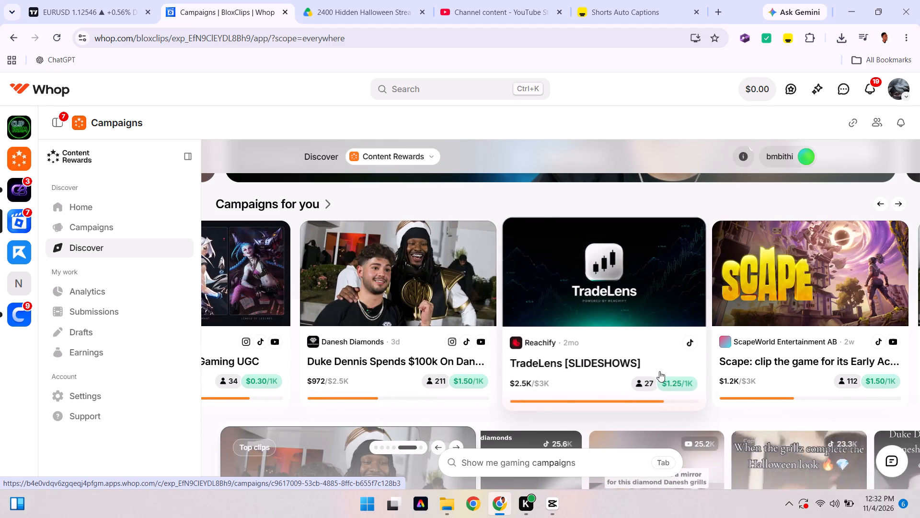
left_click(389, 363)
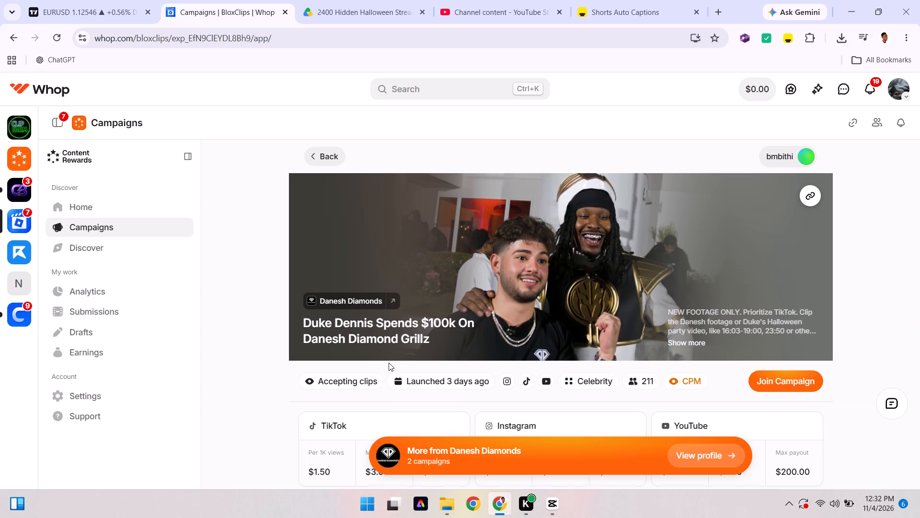
Look through the Duke Dennis Danesh Diamond Grillz campaign's payouts, budget and requirements, and return to the Discover page.
scroll(389, 363, "down", 4)
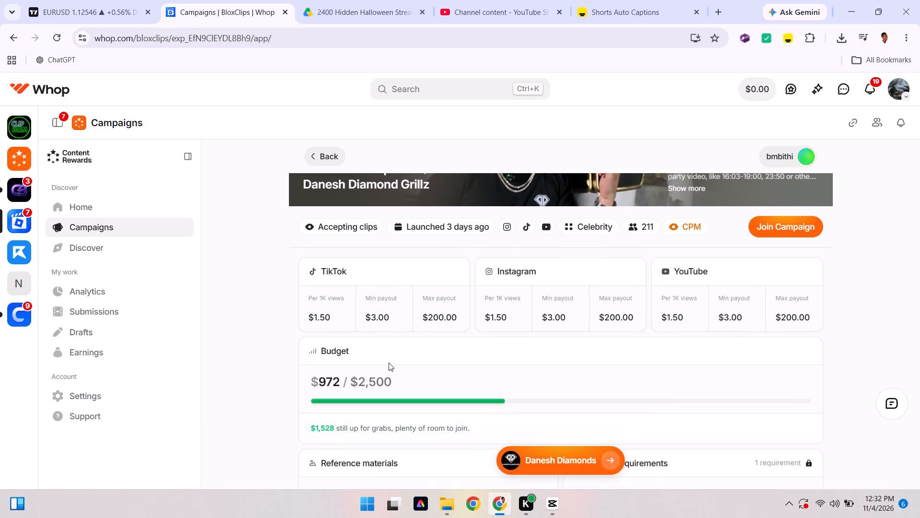
scroll(389, 363, "down", 5)
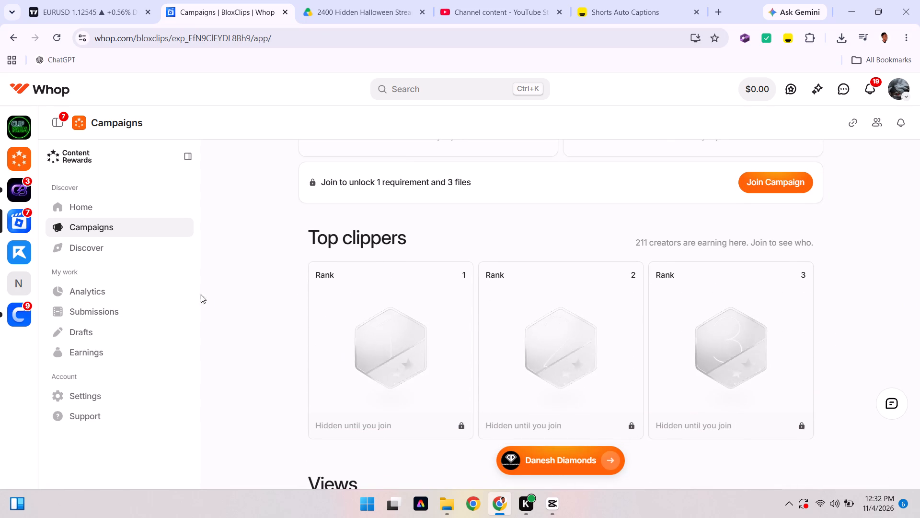
scroll(231, 207, "up", 6)
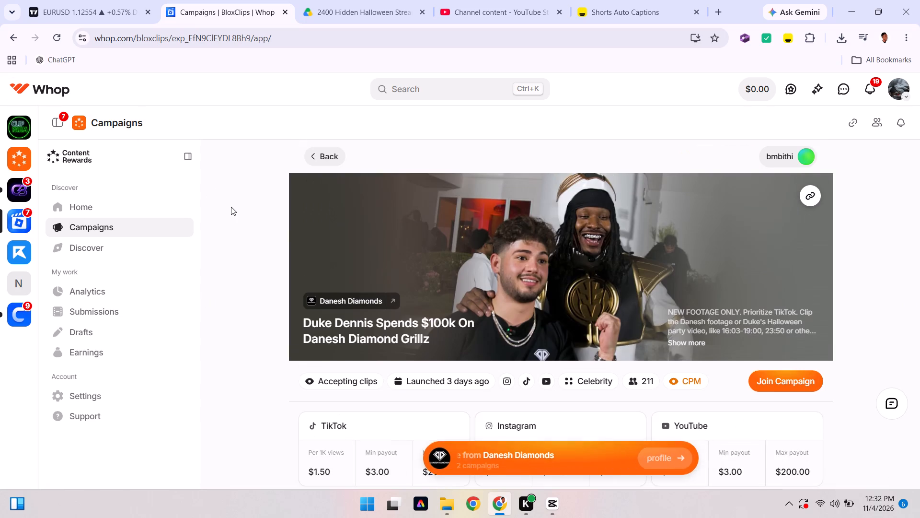
left_click(329, 159)
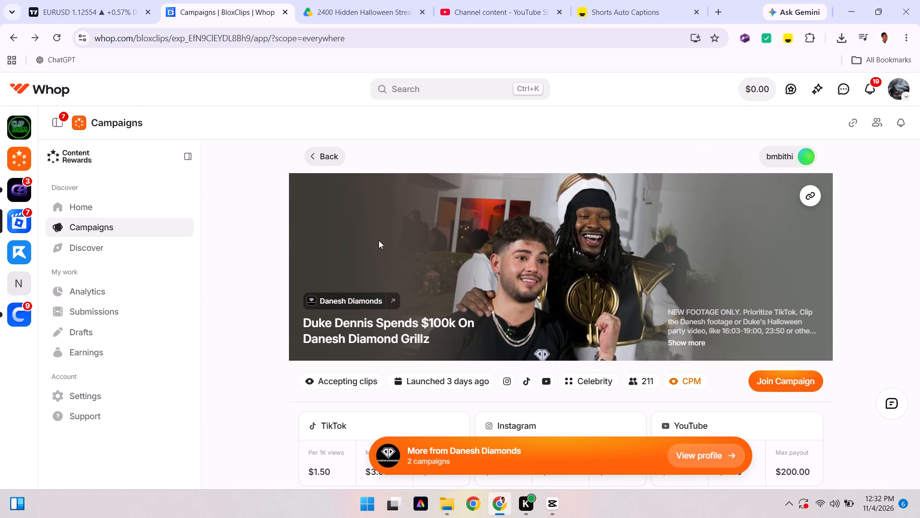
scroll(406, 288, "down", 2)
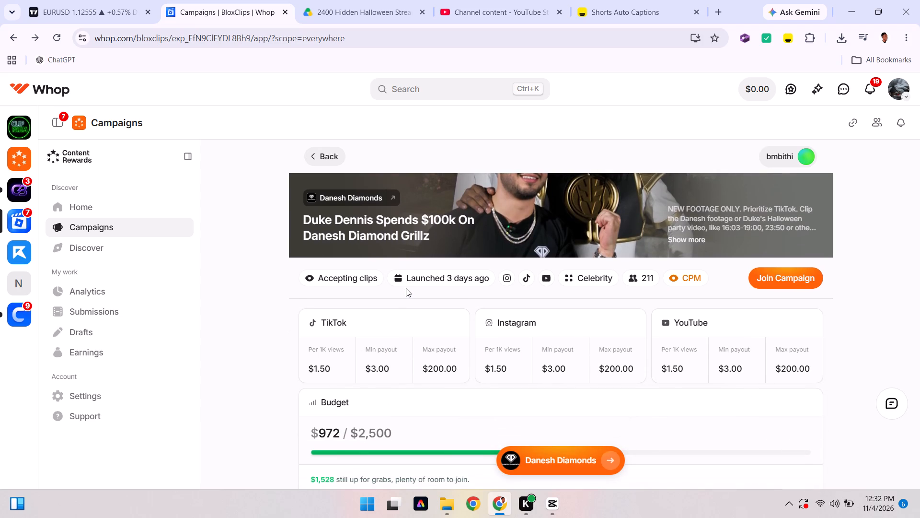
left_click(334, 161)
Find the $2,400 Hidden Stream Campaign in Discover and look through its row of example clips.
scroll(433, 261, "down", 3)
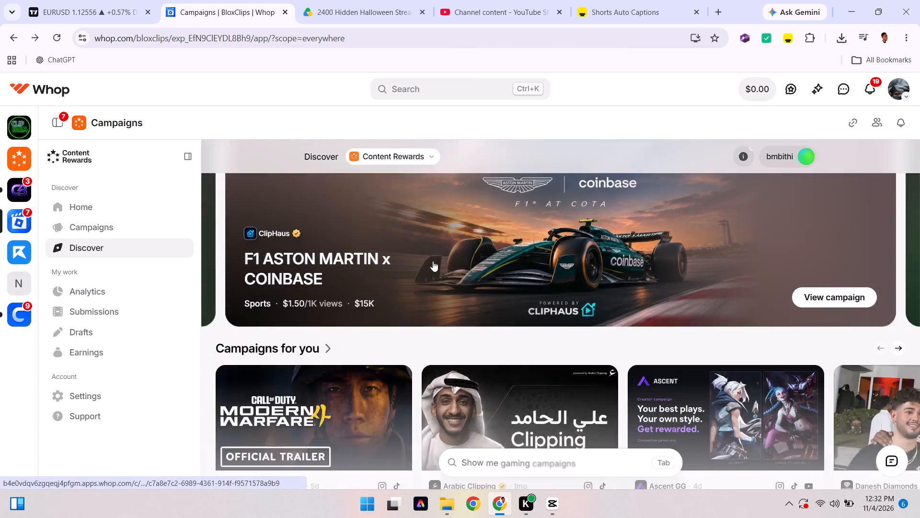
scroll(433, 261, "down", 5)
scroll(433, 261, "up", 1)
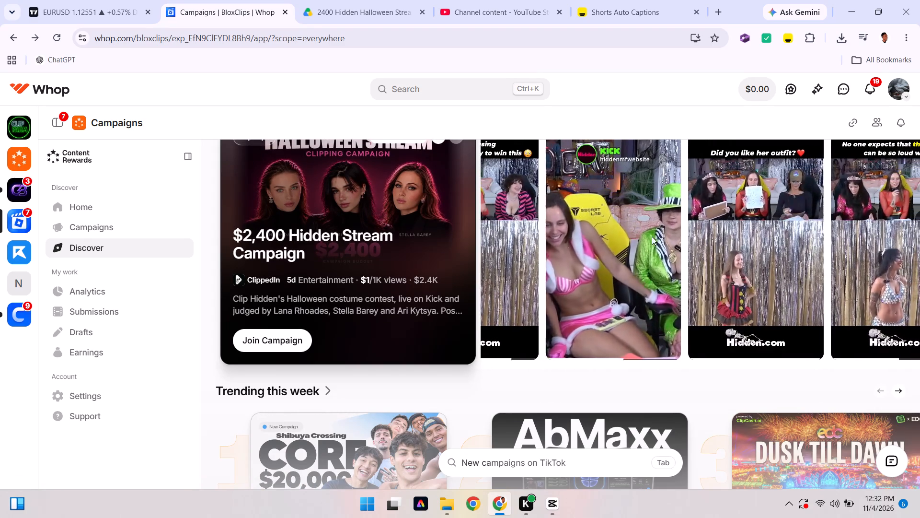
scroll(655, 249, "right", 3)
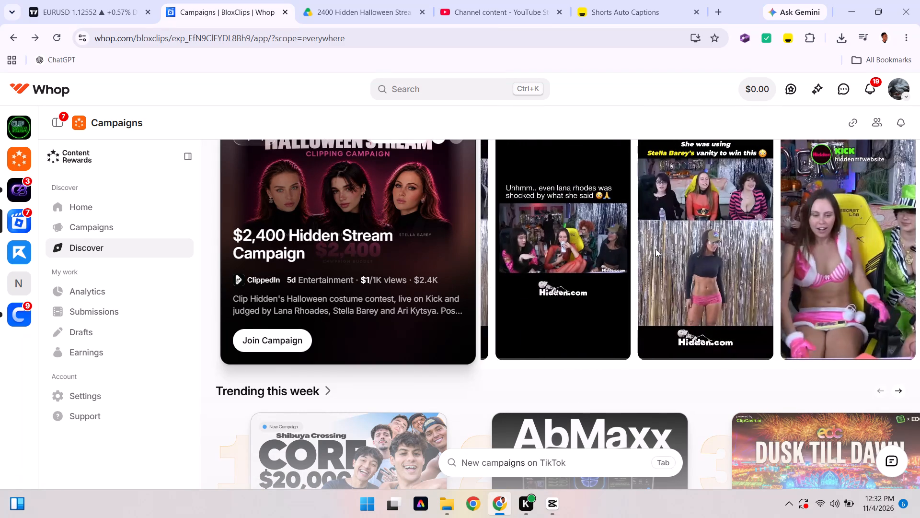
scroll(655, 249, "right", 2)
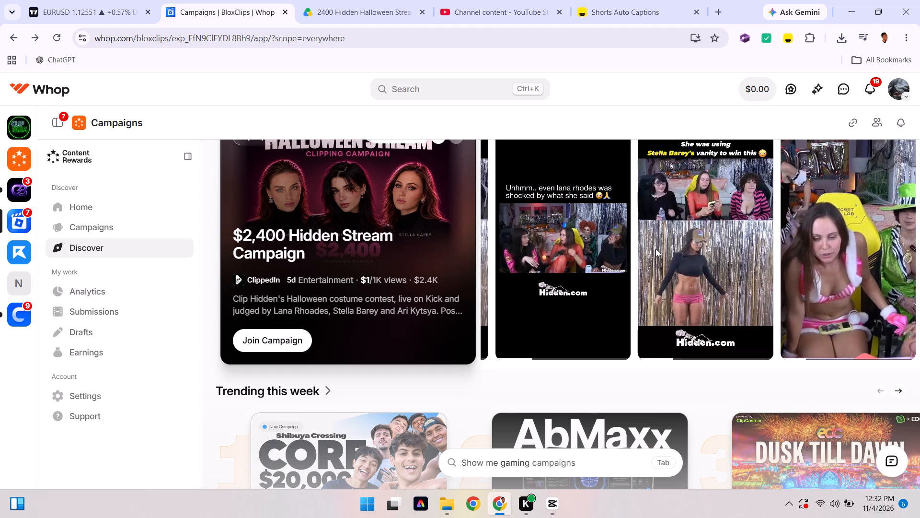
Examine the example clips shown beside the $2,400 Hidden Stream Campaign for their video layout.
scroll(655, 249, "right", 1)
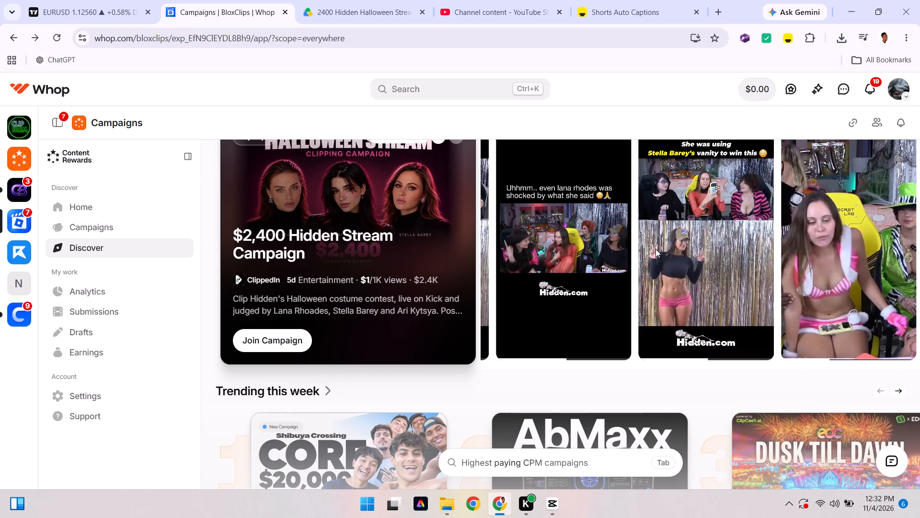
scroll(655, 249, "right", 1)
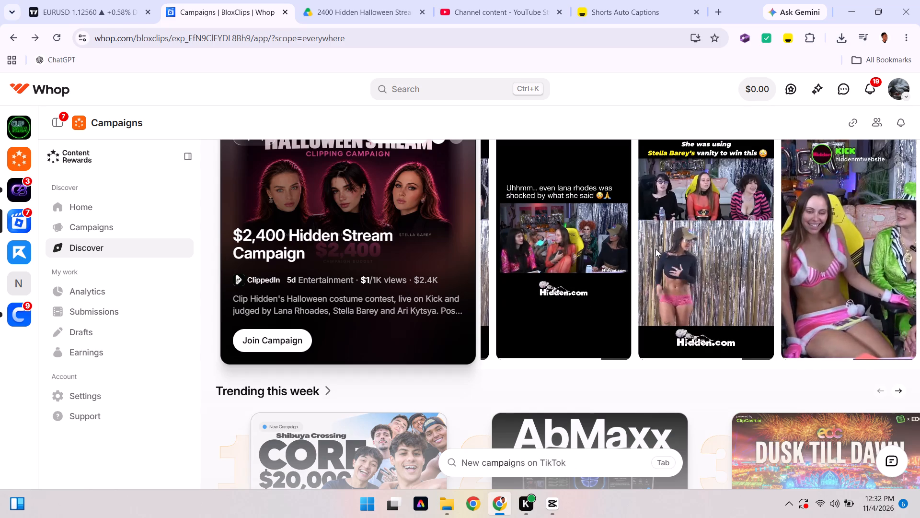
scroll(655, 249, "right", 1)
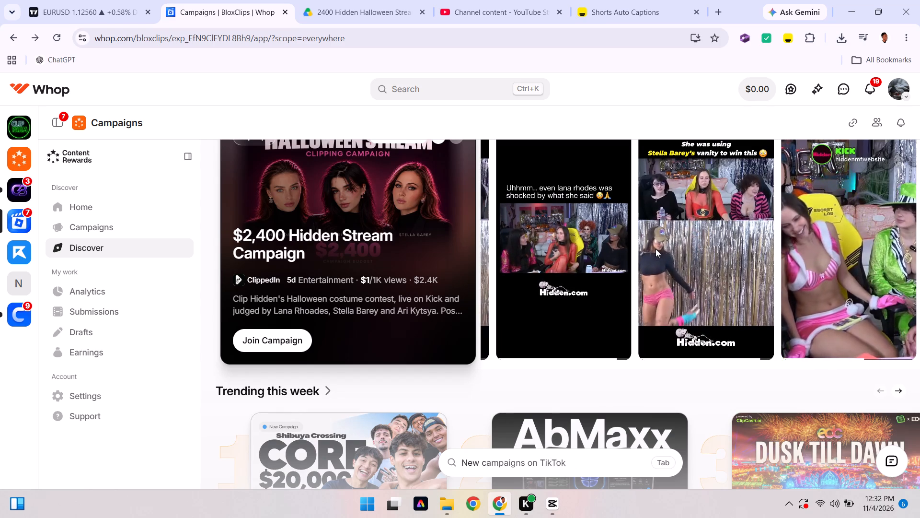
scroll(655, 249, "right", 1)
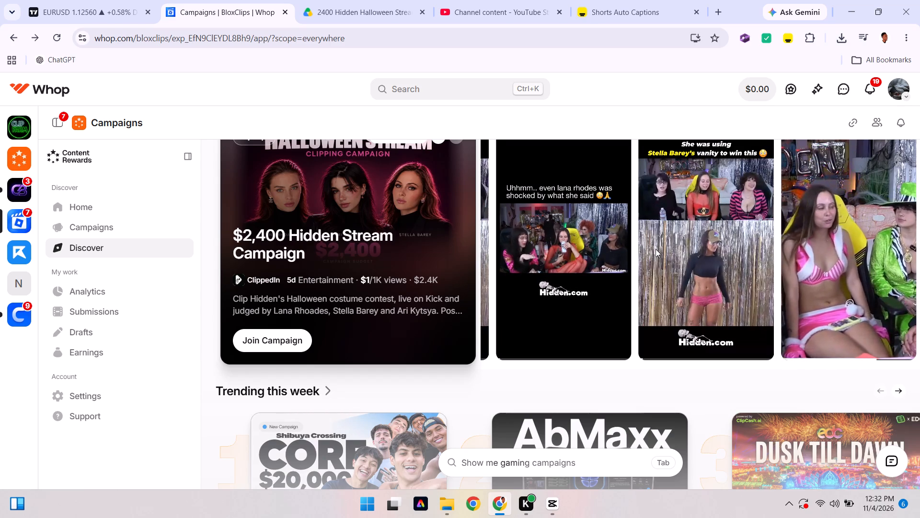
scroll(655, 249, "right", 2)
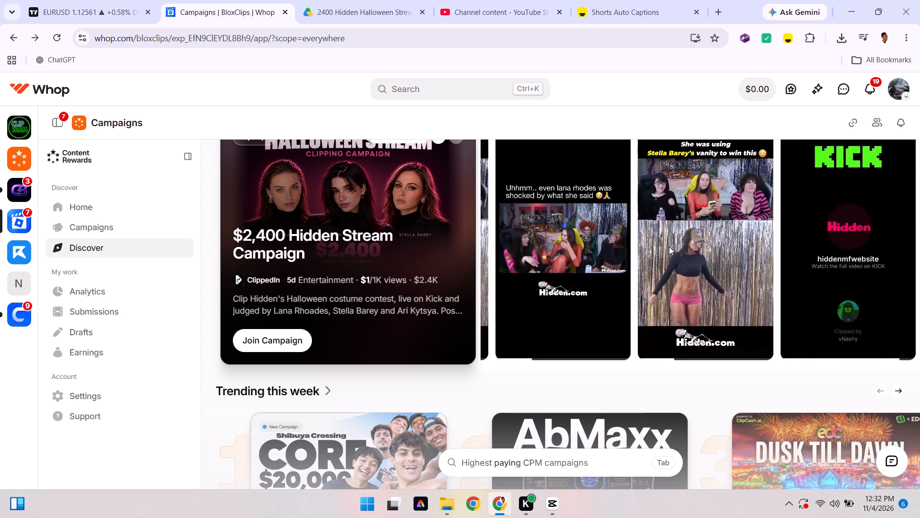
Switch to the CapCut project and scrub the timeline back to its beginning.
left_click(558, 507)
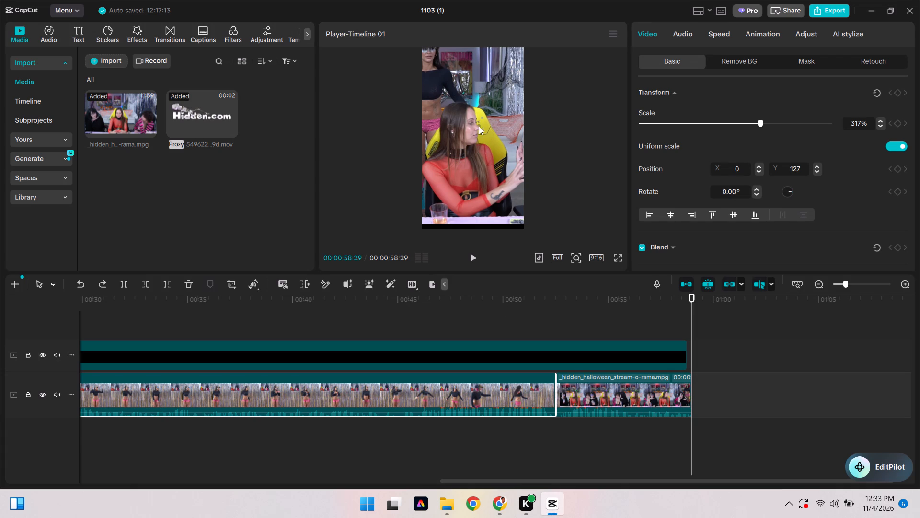
left_click_drag(691, 304, 451, 351)
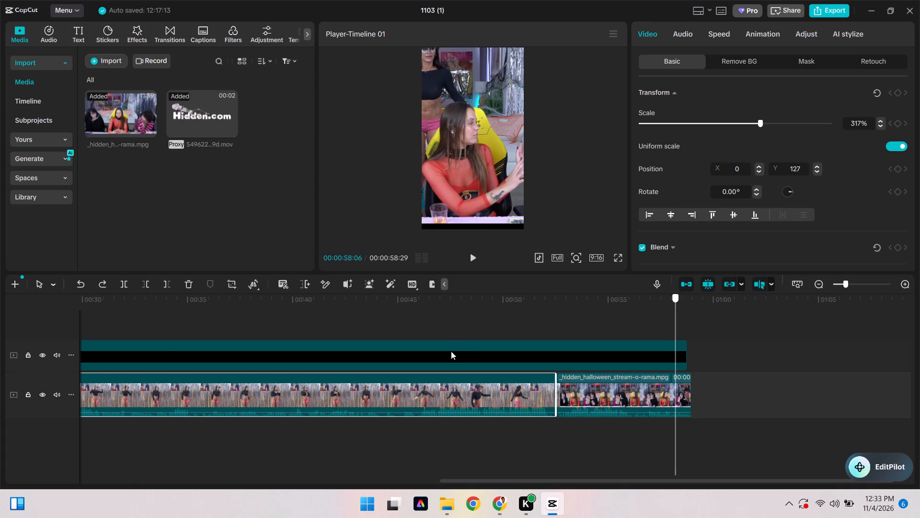
left_click_drag(451, 351, 0, 312)
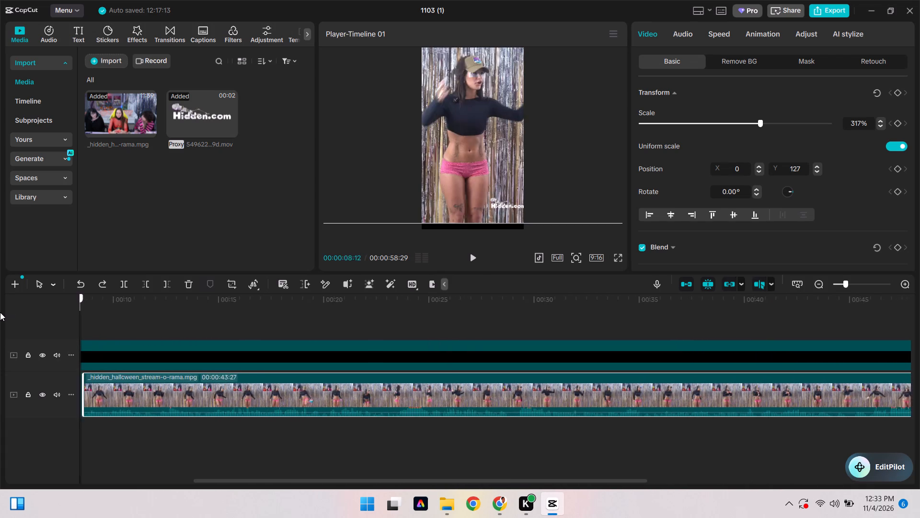
left_click_drag(0, 312, 0, 284)
scroll(0, 308, "left", 1)
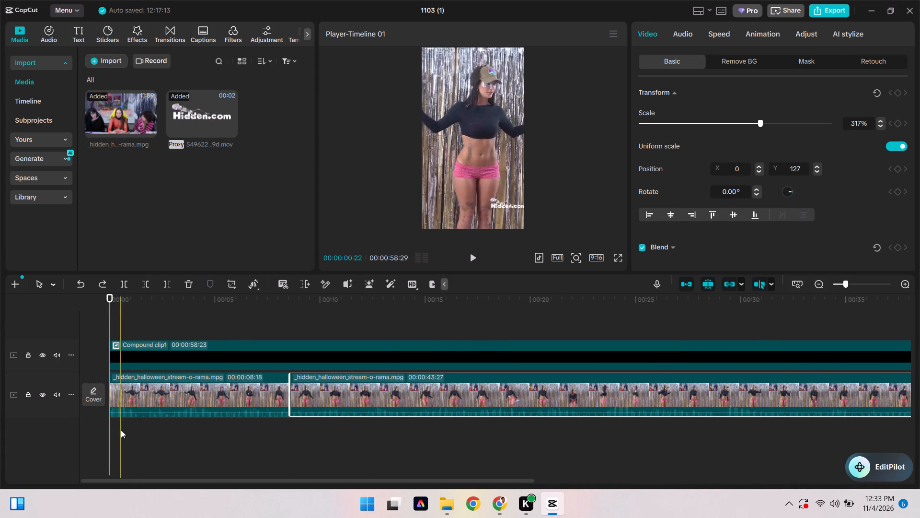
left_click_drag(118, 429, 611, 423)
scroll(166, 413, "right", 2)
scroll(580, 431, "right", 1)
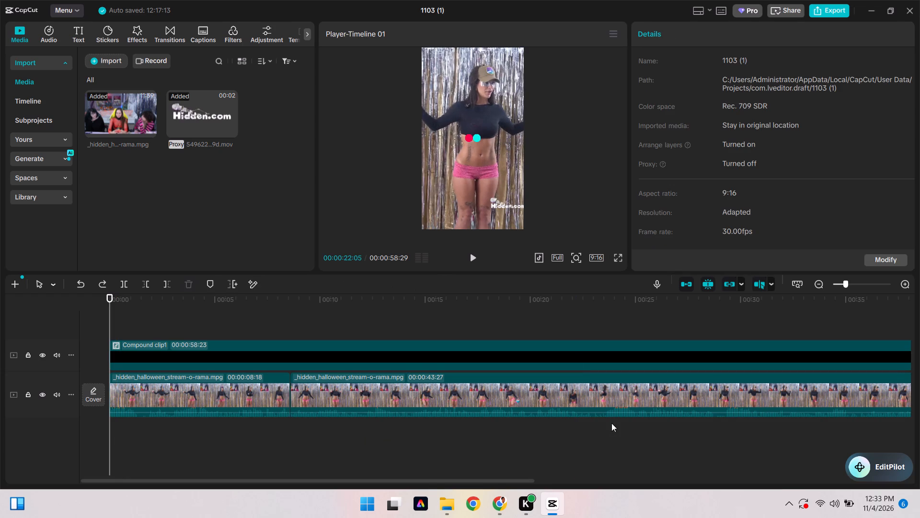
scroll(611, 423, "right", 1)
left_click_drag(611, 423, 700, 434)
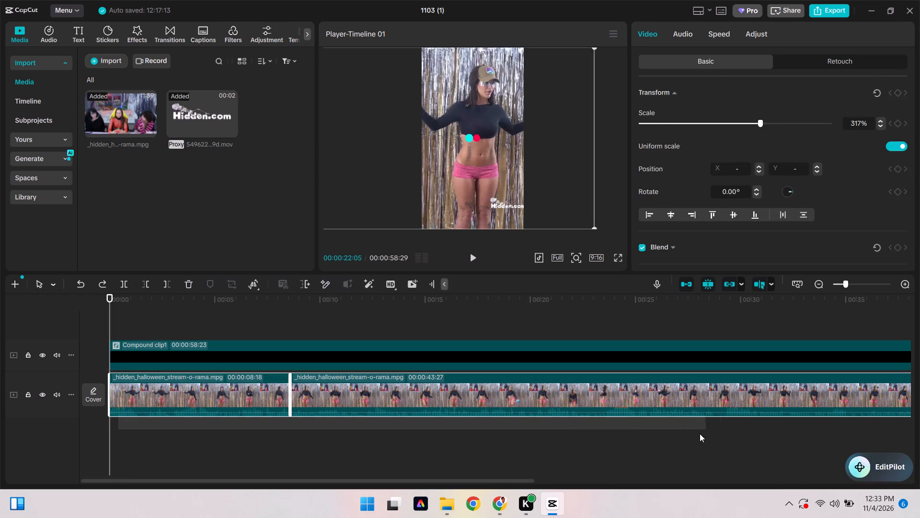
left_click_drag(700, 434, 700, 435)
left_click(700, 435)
Duplicate the first halloween stream clip onto a track above the original and align it with the timeline start.
left_click(211, 389)
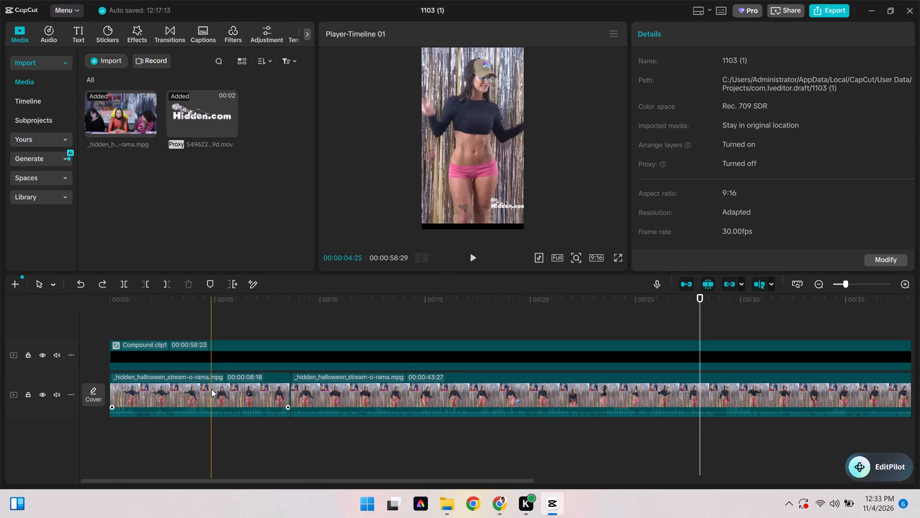
key("ctrl+c")
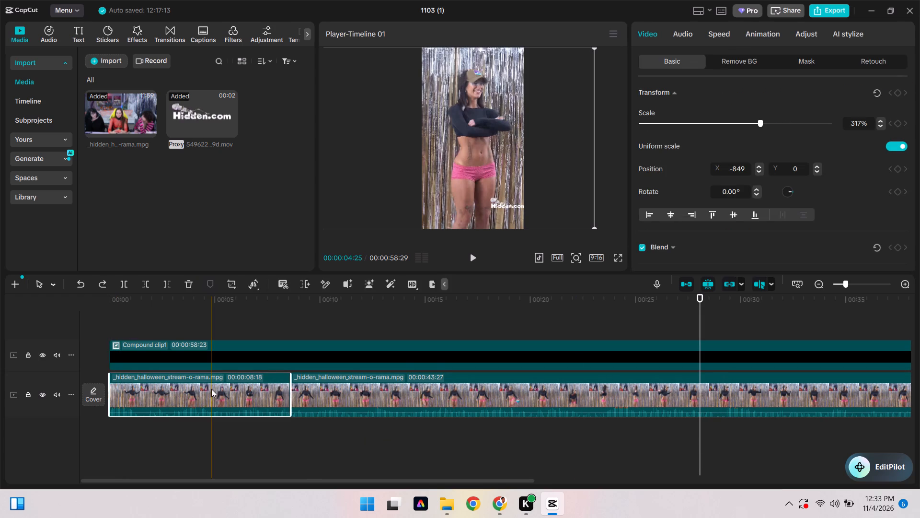
left_click(154, 320)
key("ctrl+v")
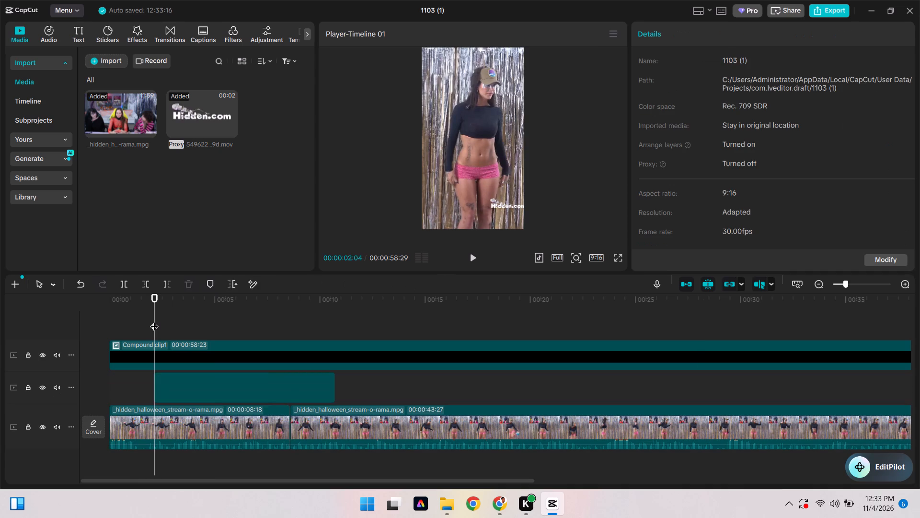
left_click_drag(207, 391, 140, 393)
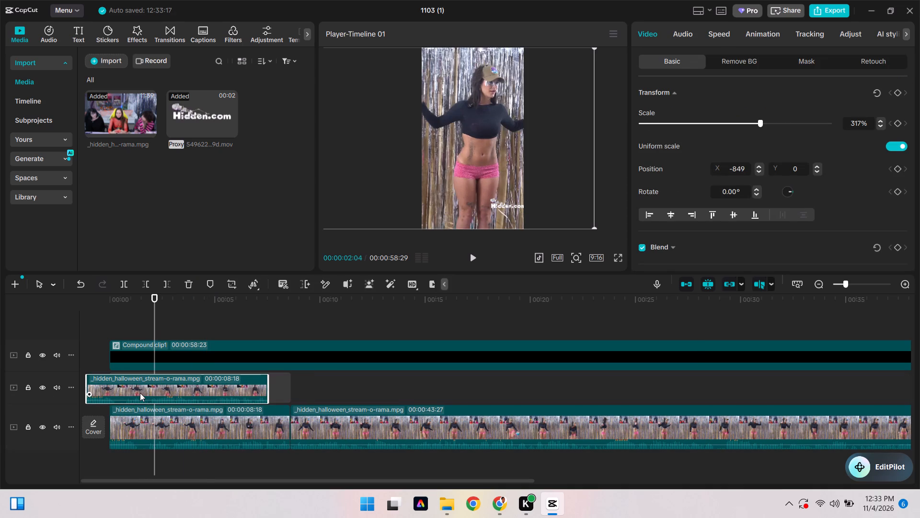
Reposition the duplicated clip over the upper part of the frame, at about X -475 and Y 1431.
left_click(180, 388)
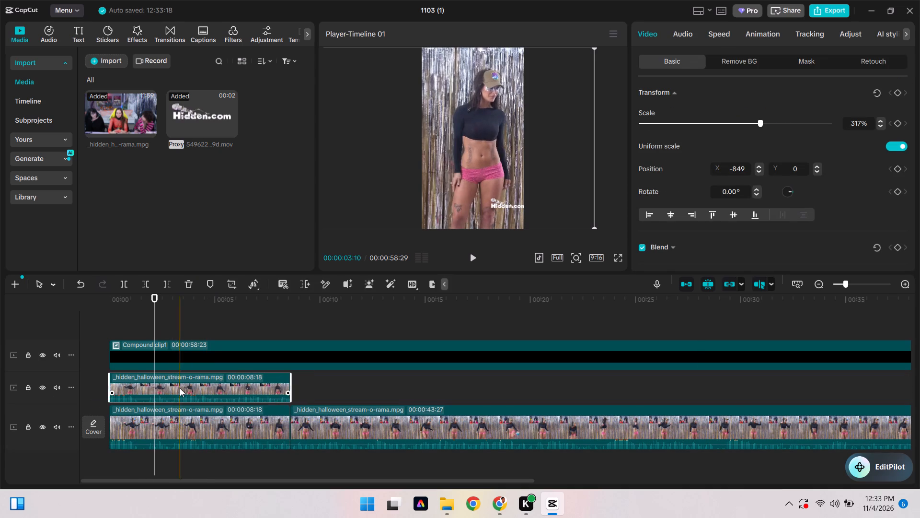
left_click_drag(460, 160, 455, 230)
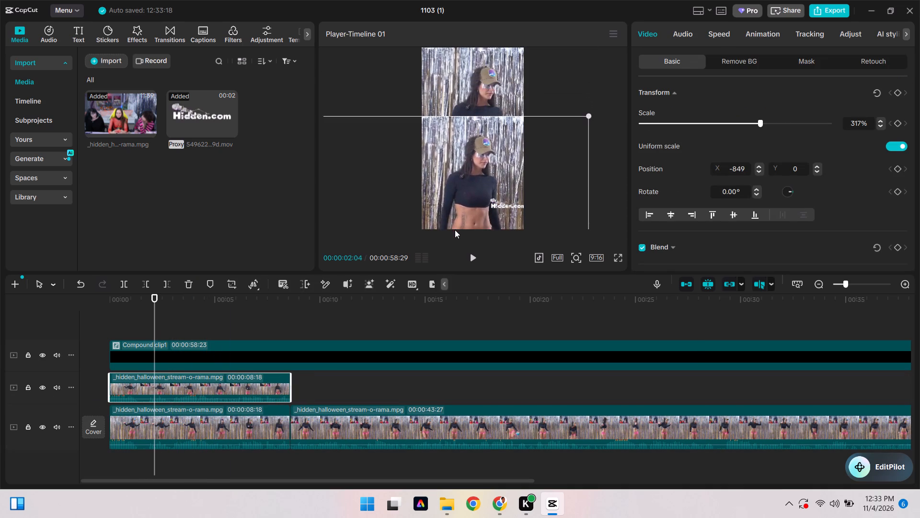
left_click_drag(455, 230, 454, 197)
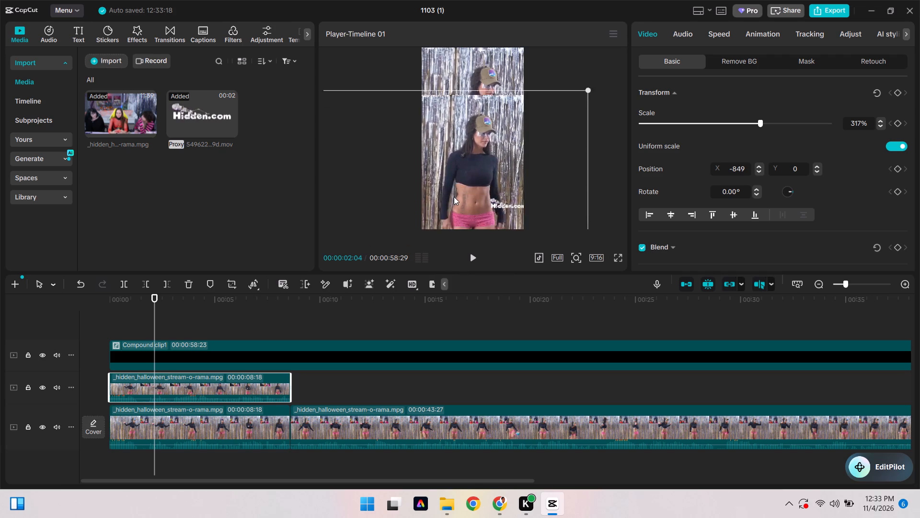
left_click_drag(454, 197, 452, 134)
scroll(451, 257, "down", 1)
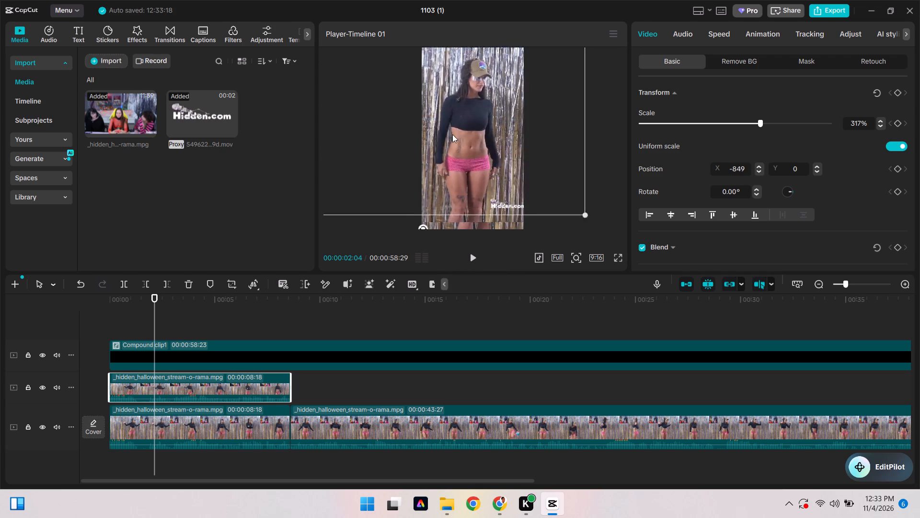
scroll(452, 134, "down", 1)
left_click_drag(452, 134, 478, 93)
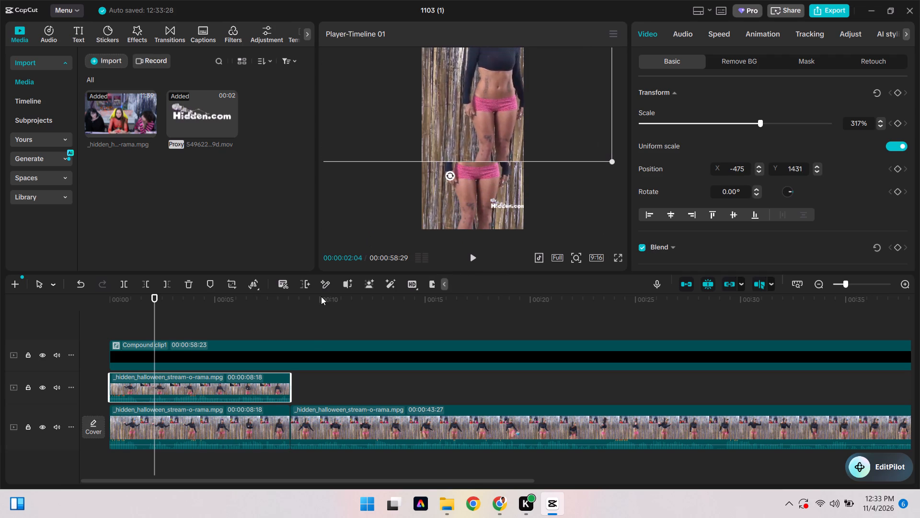
Trim the end of the duplicated clip so it lasts about 1.5 seconds, and preview the stacked opening.
left_click_drag(292, 377, 188, 397)
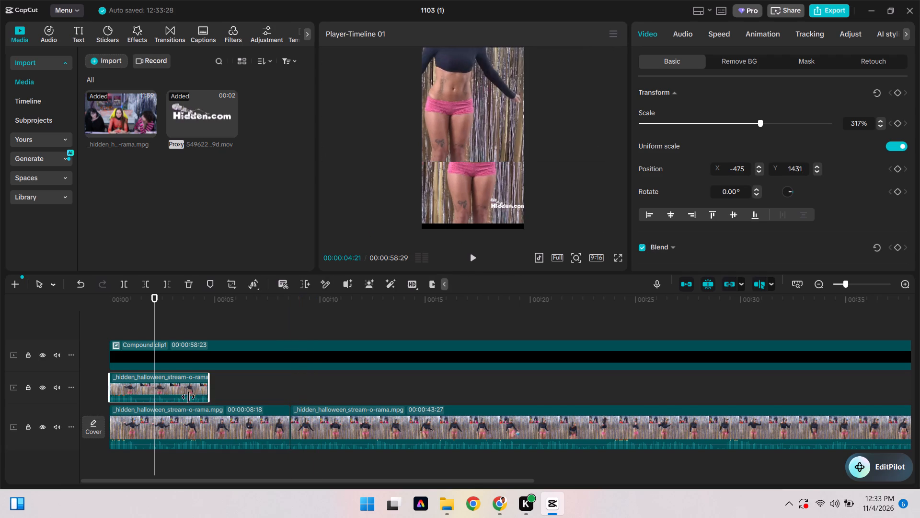
left_click_drag(188, 397, 140, 397)
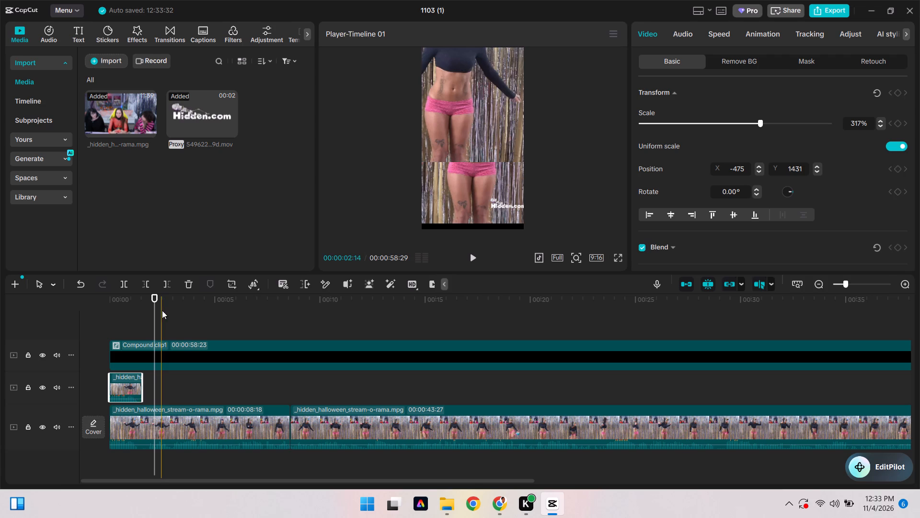
left_click_drag(153, 303, 146, 319)
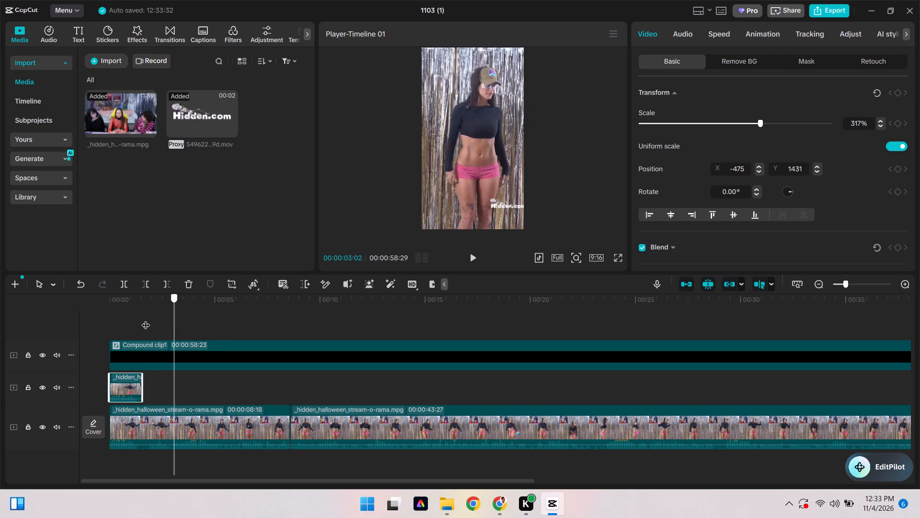
left_click_drag(146, 319, 118, 327)
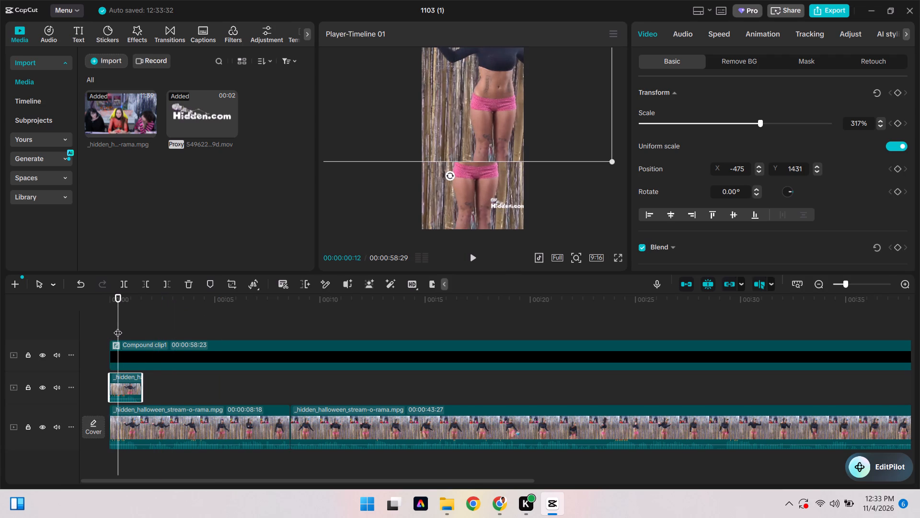
key("space")
key("space")
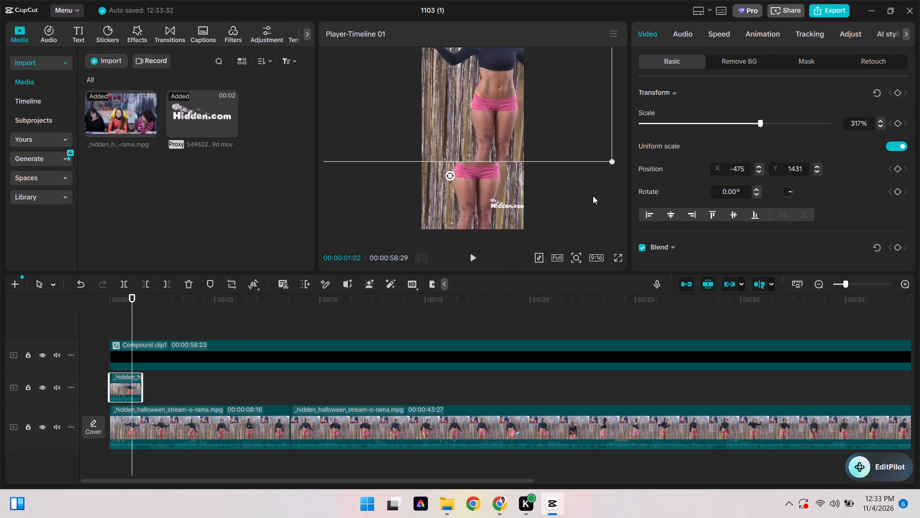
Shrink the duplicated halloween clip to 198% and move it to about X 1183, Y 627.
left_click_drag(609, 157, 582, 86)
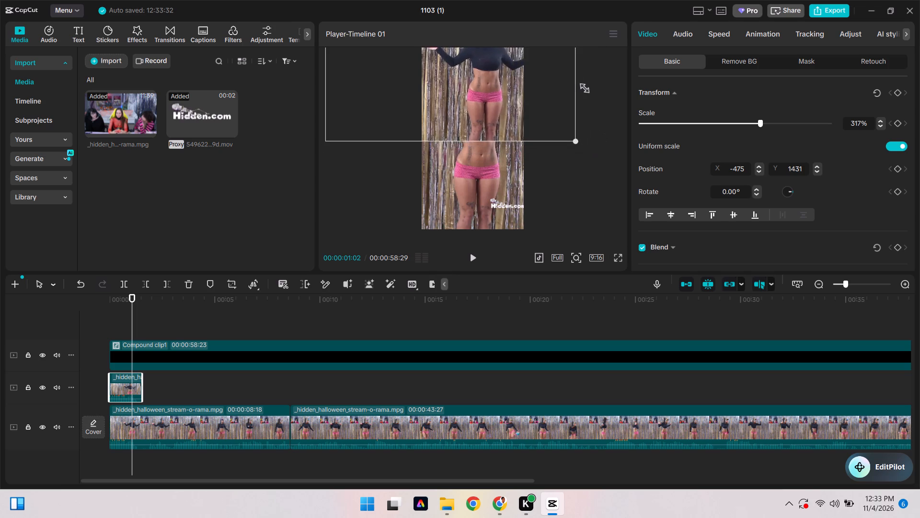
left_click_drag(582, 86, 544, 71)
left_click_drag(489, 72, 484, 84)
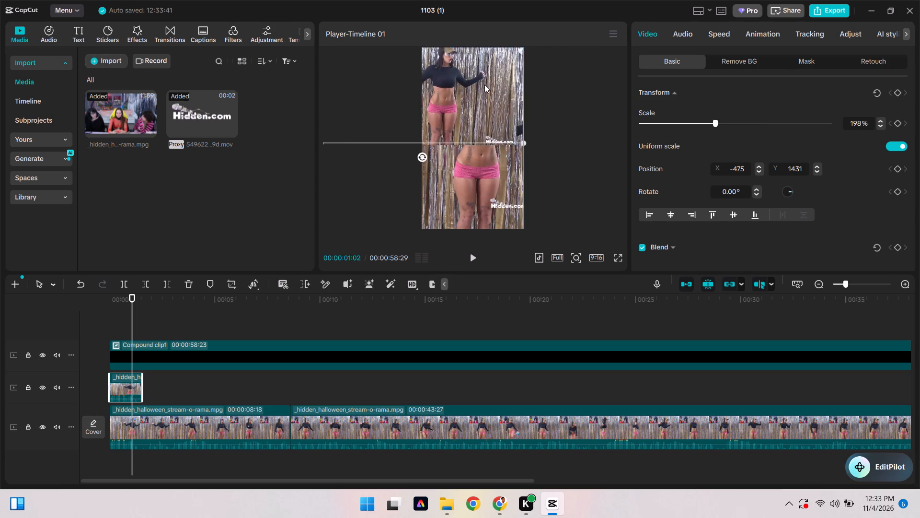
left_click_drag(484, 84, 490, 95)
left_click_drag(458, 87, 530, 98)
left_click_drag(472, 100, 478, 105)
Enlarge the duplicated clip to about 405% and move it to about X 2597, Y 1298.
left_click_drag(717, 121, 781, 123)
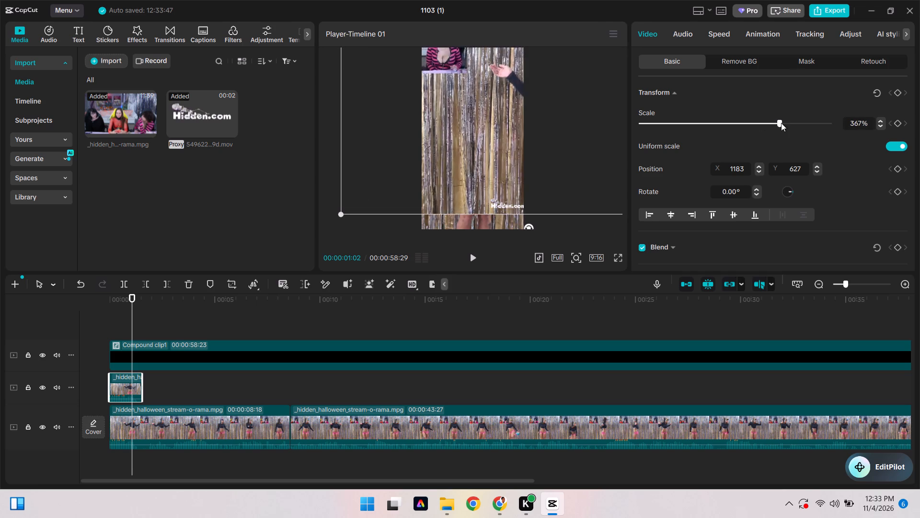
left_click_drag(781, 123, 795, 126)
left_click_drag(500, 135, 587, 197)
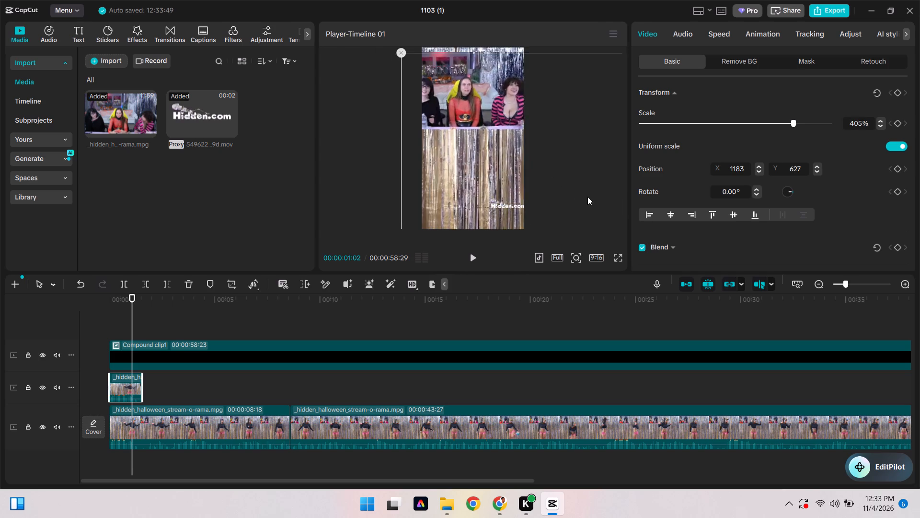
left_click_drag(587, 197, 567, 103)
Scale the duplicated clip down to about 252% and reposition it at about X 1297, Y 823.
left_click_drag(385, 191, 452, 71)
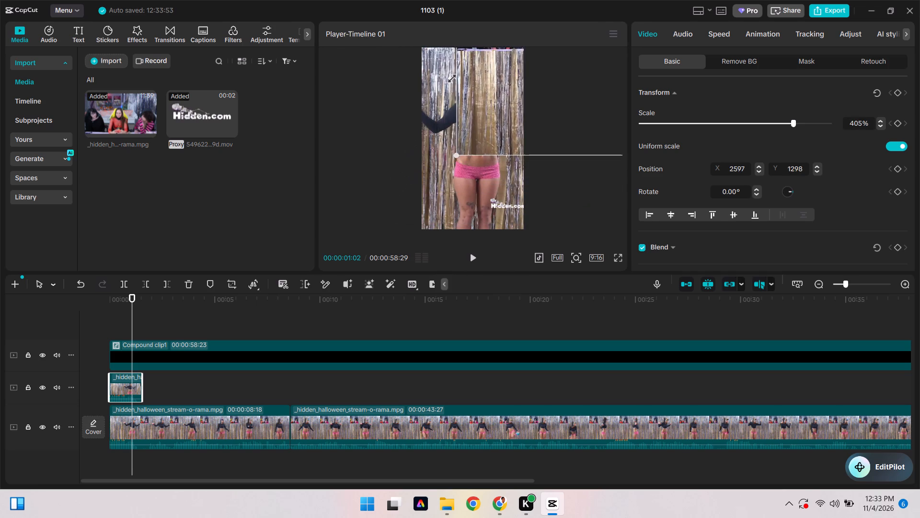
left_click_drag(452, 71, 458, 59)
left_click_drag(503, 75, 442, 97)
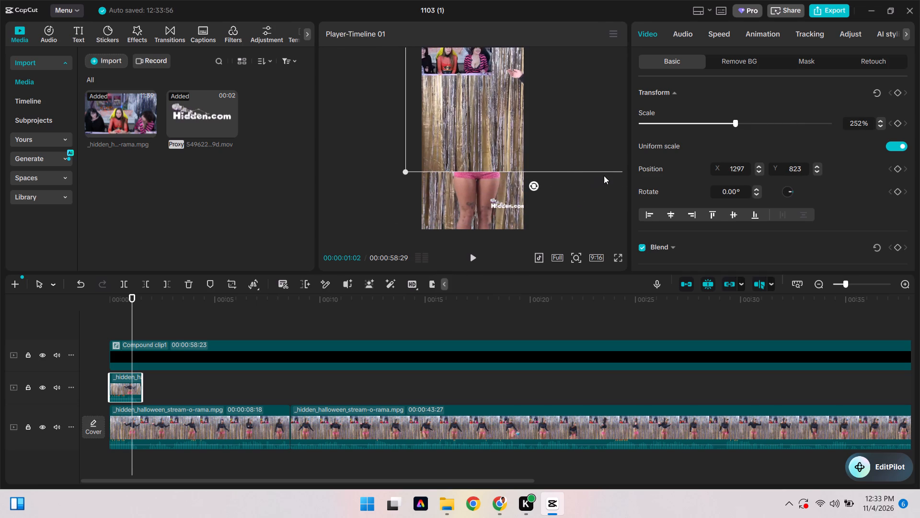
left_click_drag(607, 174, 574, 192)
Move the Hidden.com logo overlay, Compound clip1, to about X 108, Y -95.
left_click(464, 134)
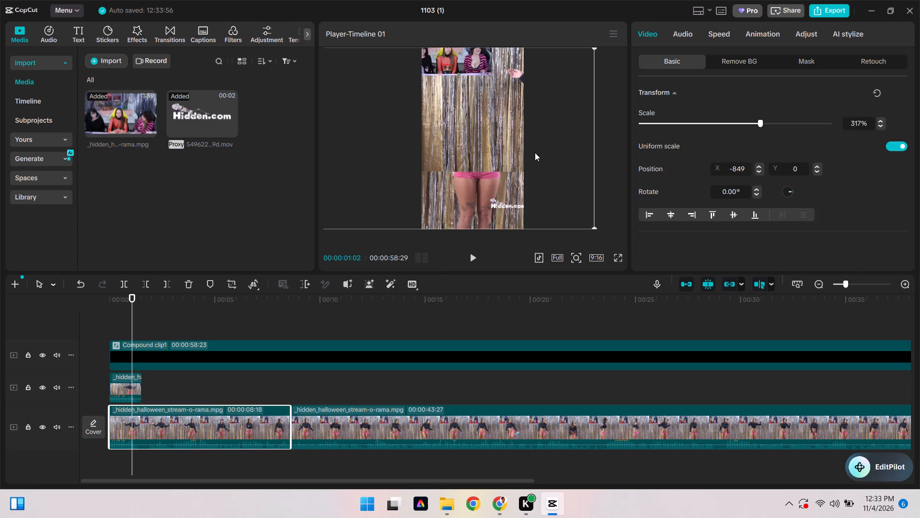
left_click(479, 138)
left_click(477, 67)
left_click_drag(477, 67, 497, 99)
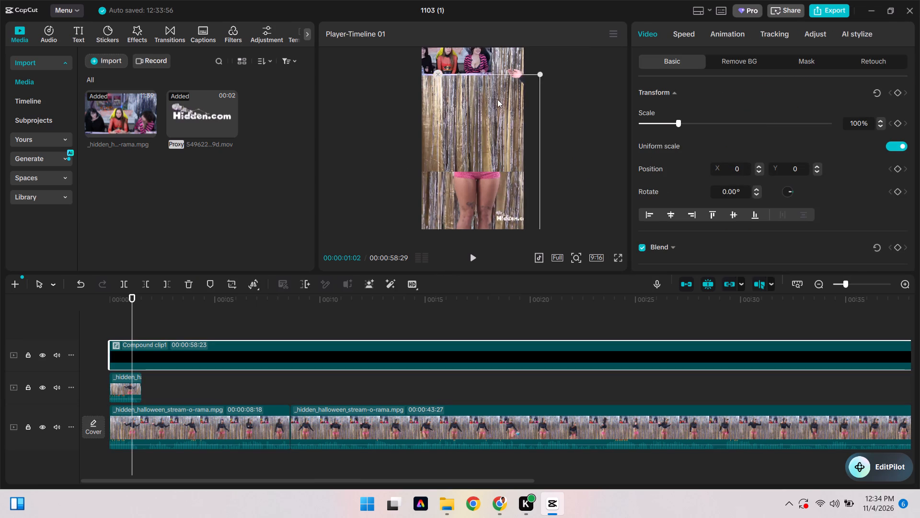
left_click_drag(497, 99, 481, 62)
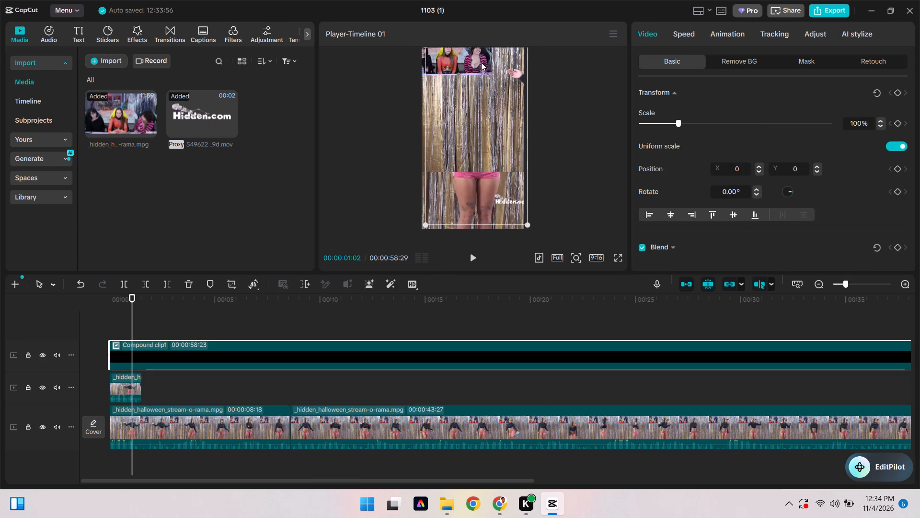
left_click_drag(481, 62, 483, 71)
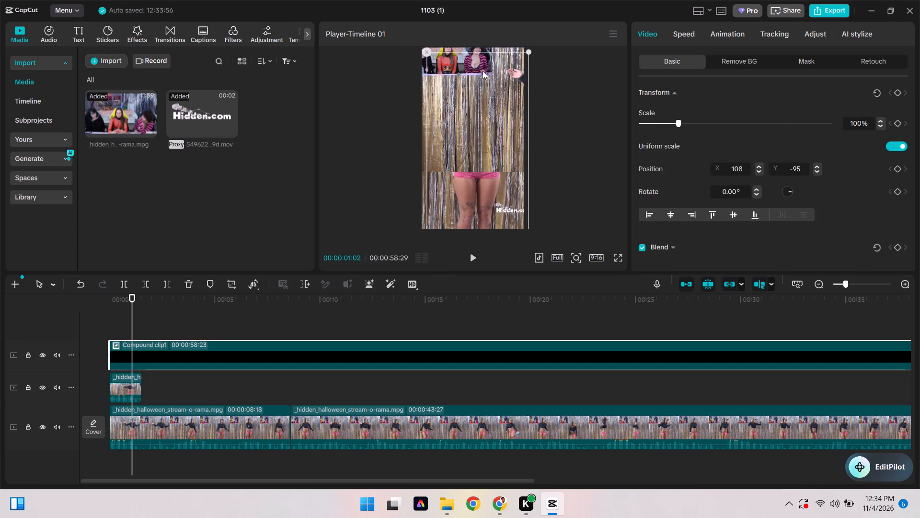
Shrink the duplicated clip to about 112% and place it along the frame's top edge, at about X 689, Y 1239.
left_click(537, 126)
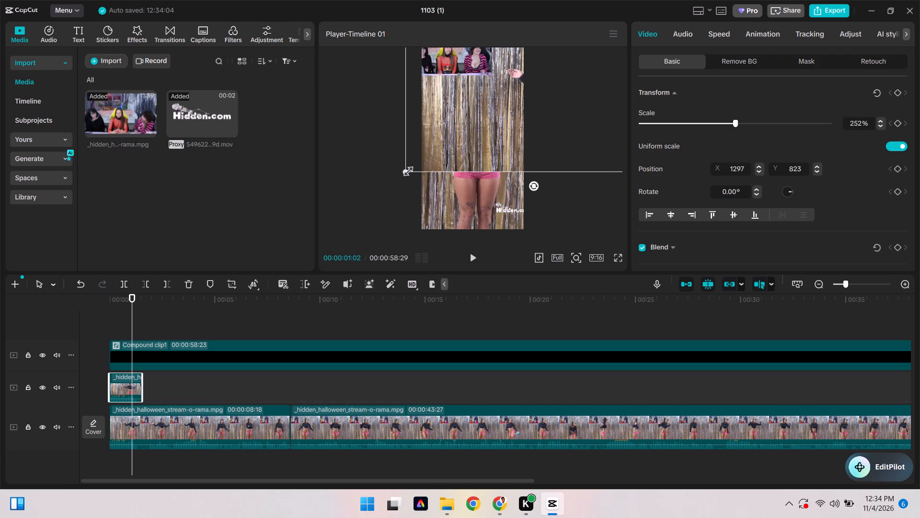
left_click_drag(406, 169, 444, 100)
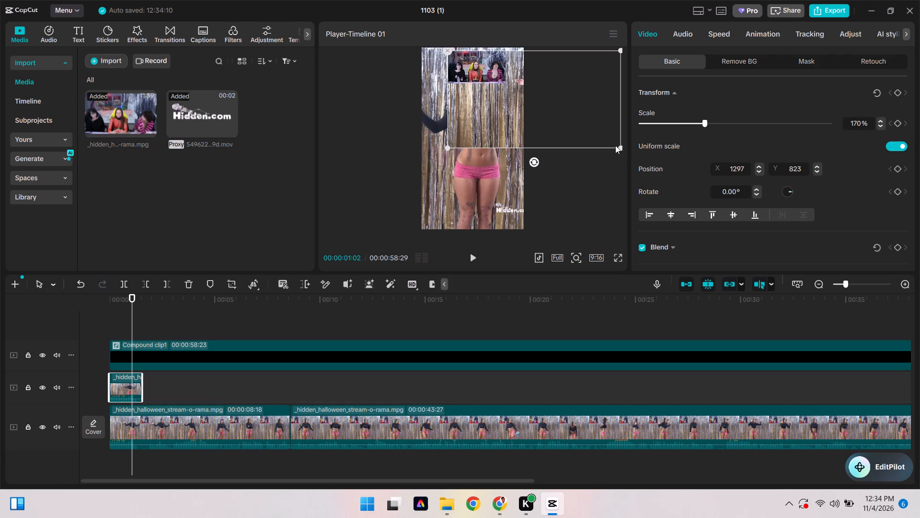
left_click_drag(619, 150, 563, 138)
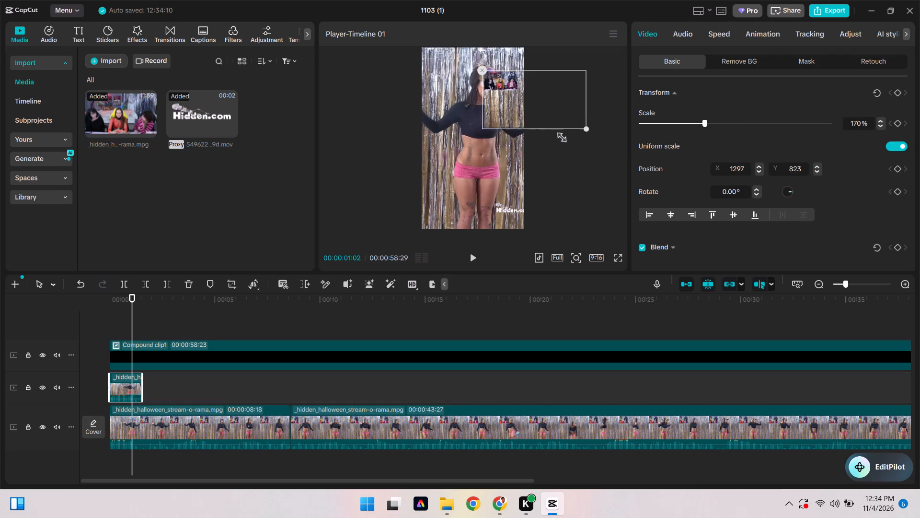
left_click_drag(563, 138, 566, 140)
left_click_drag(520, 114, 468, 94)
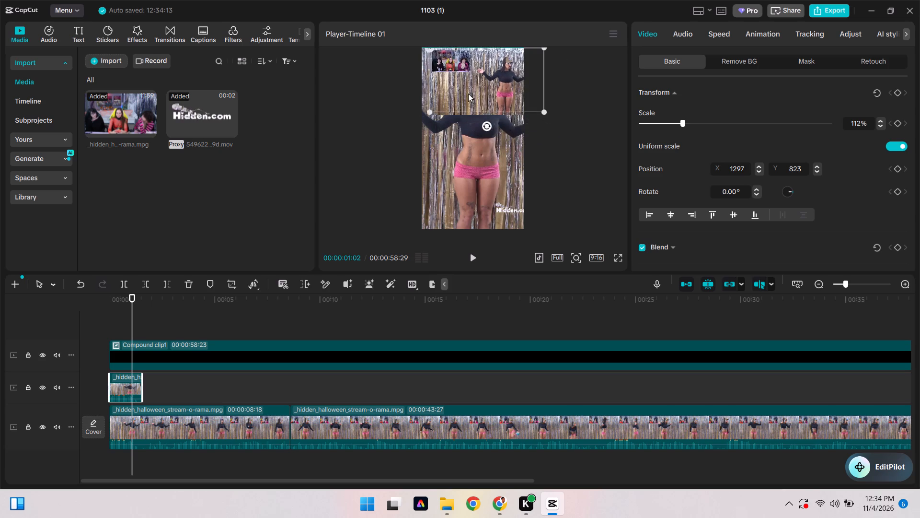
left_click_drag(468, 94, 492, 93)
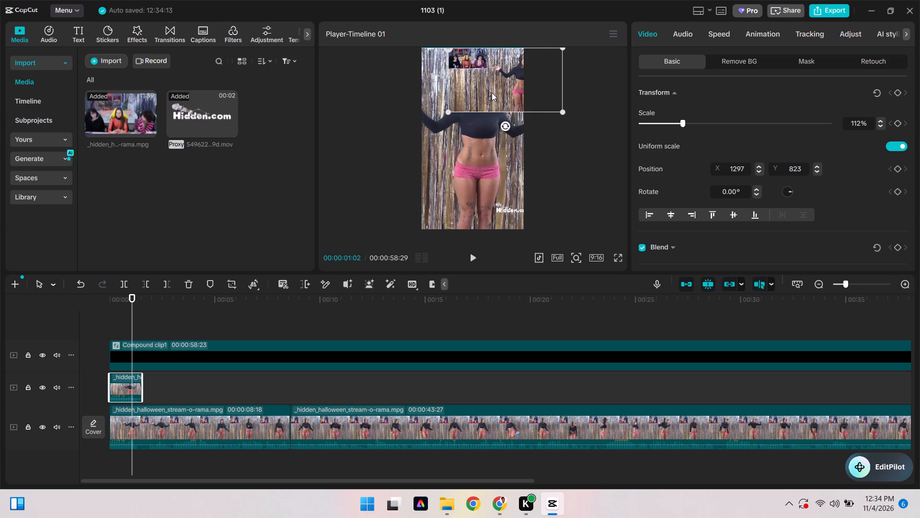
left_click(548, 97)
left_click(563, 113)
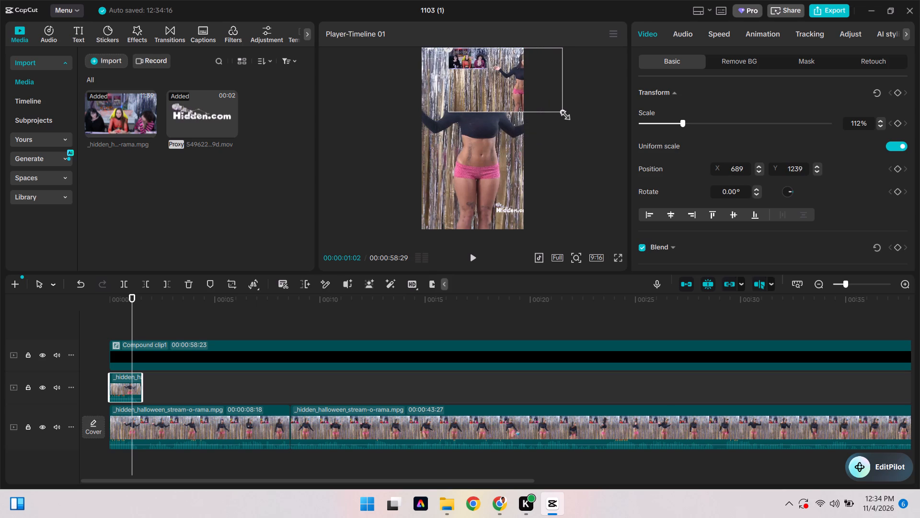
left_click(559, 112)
Delete the short duplicated clip from the track above the original stream clip.
left_click(136, 380)
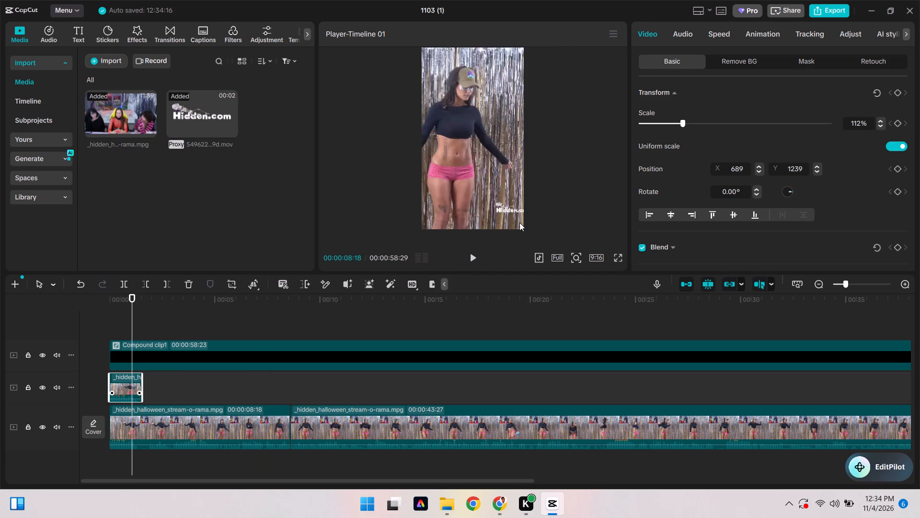
left_click(118, 381)
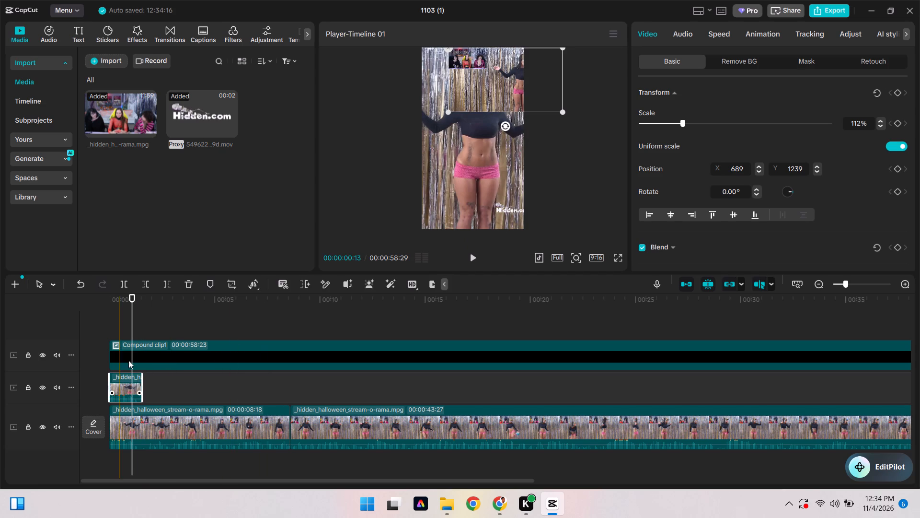
key("Delete")
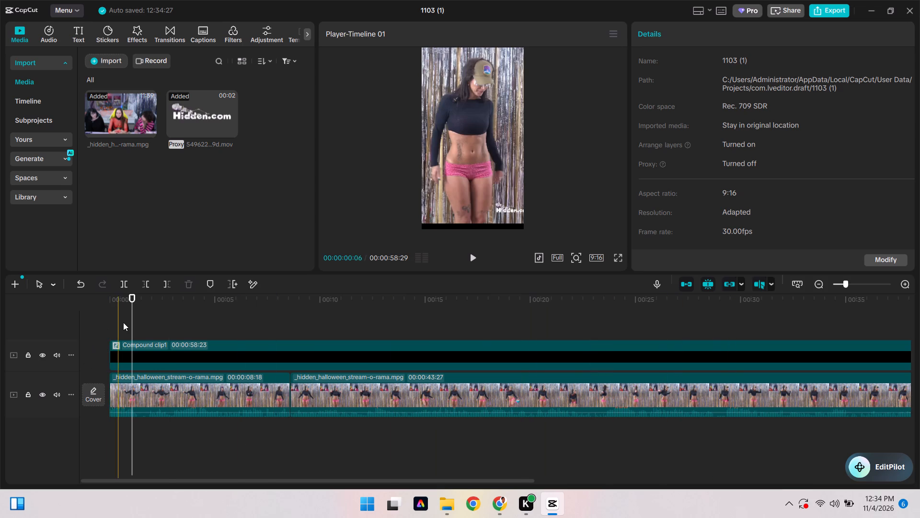
Switch to the Whop page in Chrome and examine the layouts of the top clips in the $2,400 Hidden Stream Campaign.
left_click(505, 507)
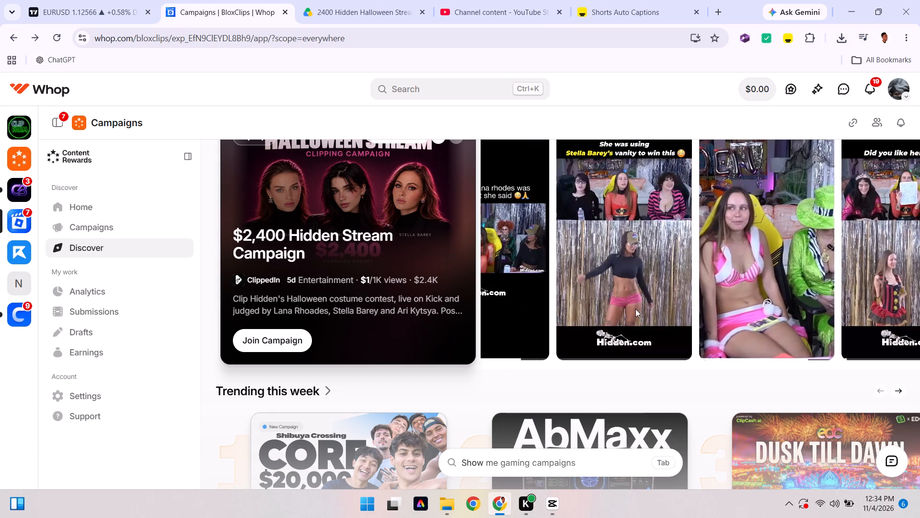
scroll(702, 285, "left", 4)
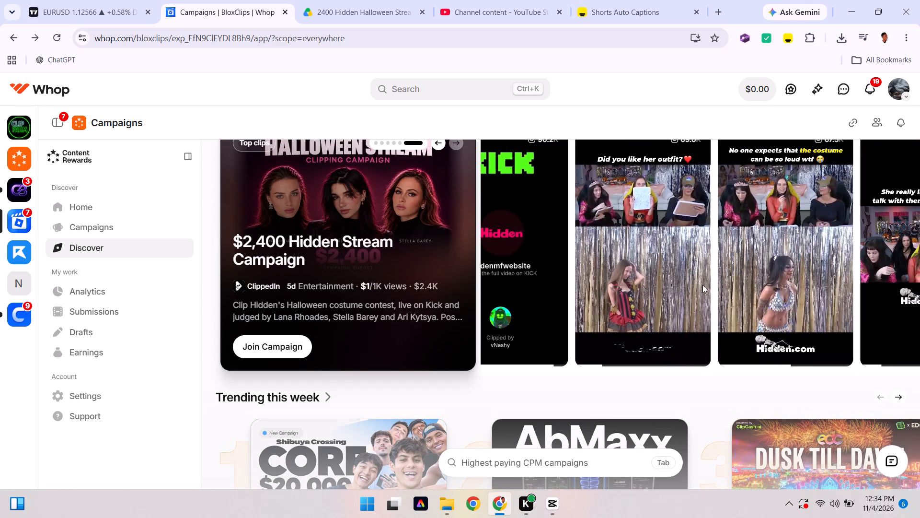
scroll(702, 285, "left", 7)
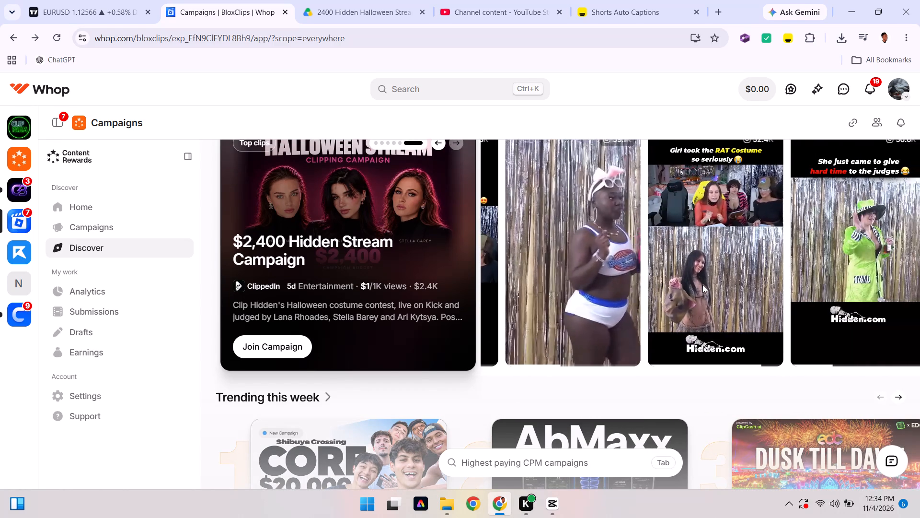
scroll(702, 285, "up", 2)
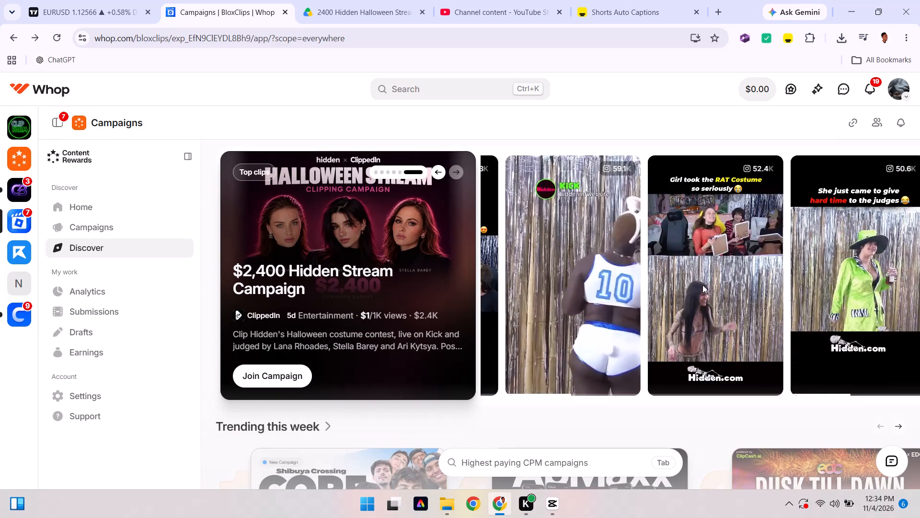
scroll(702, 285, "up", 1)
scroll(702, 285, "down", 1)
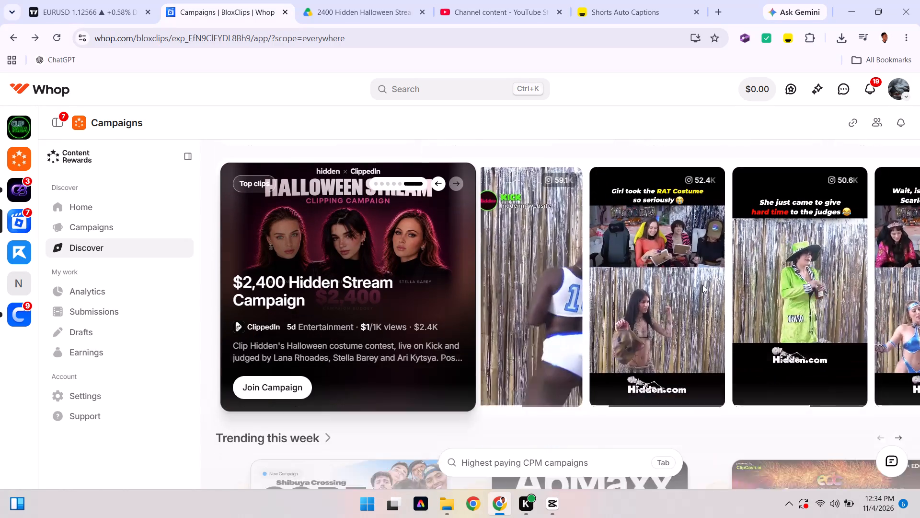
scroll(702, 285, "down", 1)
scroll(702, 285, "left", 2)
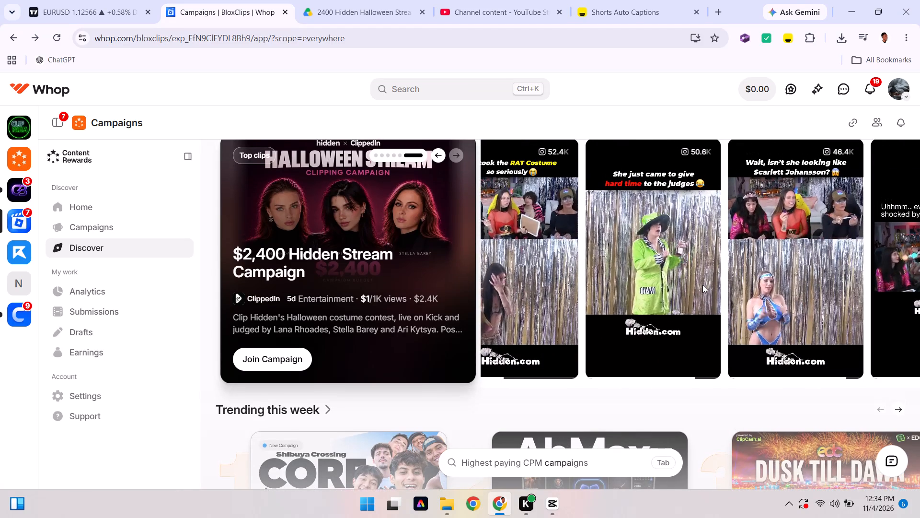
scroll(702, 285, "right", 1)
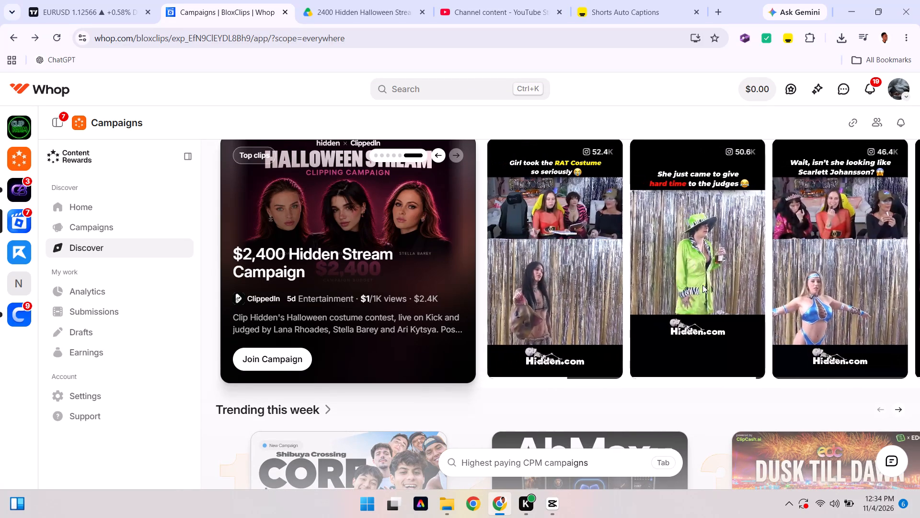
scroll(702, 285, "right", 2)
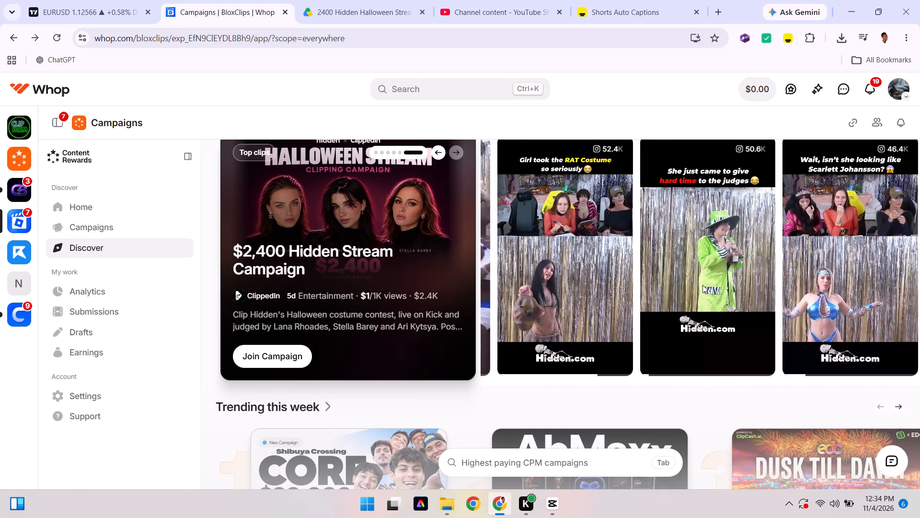
scroll(702, 285, "right", 7)
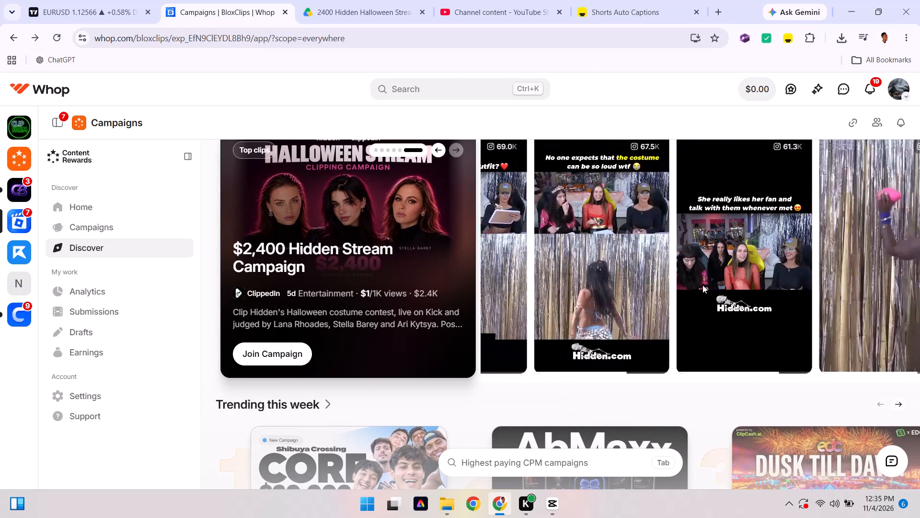
scroll(702, 285, "right", 2)
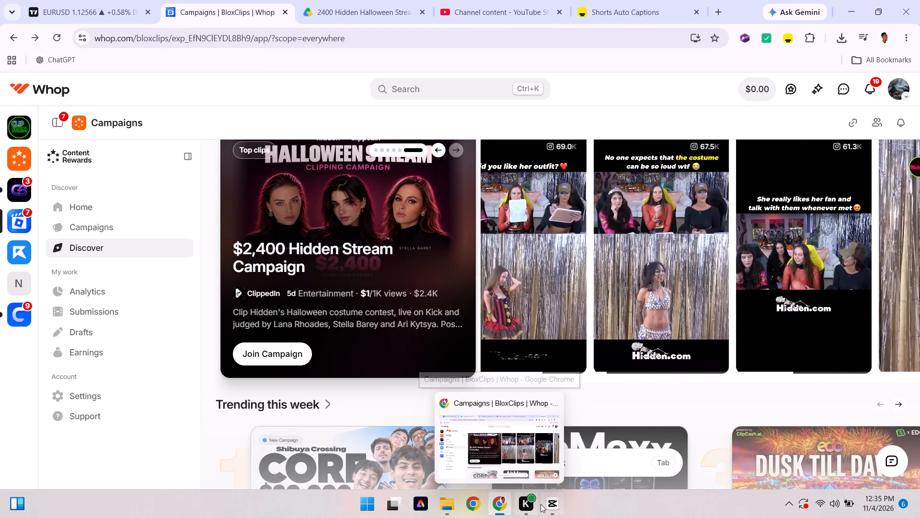
Switch back to CapCut and delete the Compound clip1 logo overlay from the timeline.
left_click(550, 506)
left_click(268, 348)
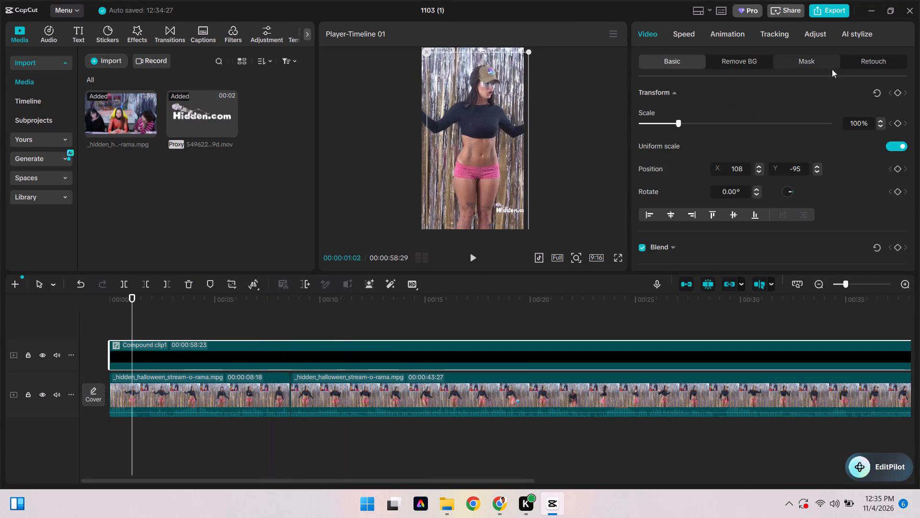
key("Delete")
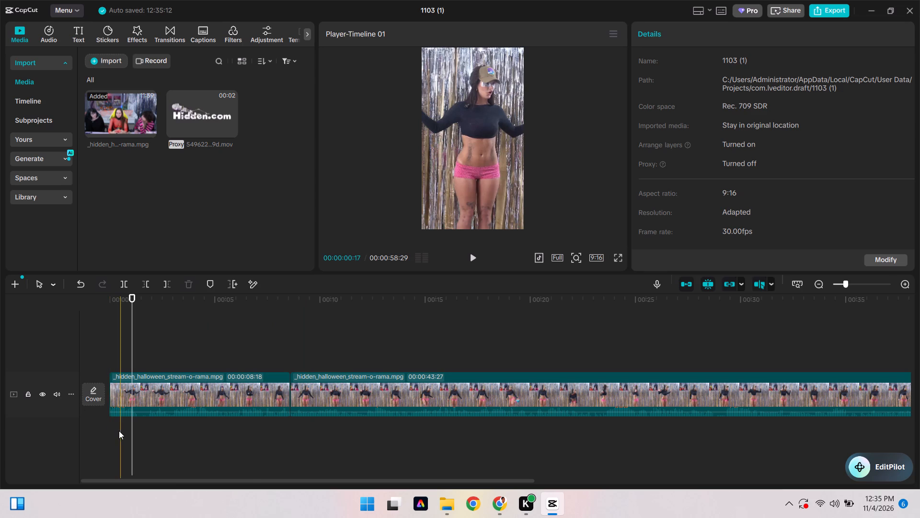
Select all the Halloween stream clips on the main track and combine them into one compound clip.
left_click_drag(107, 422, 446, 316)
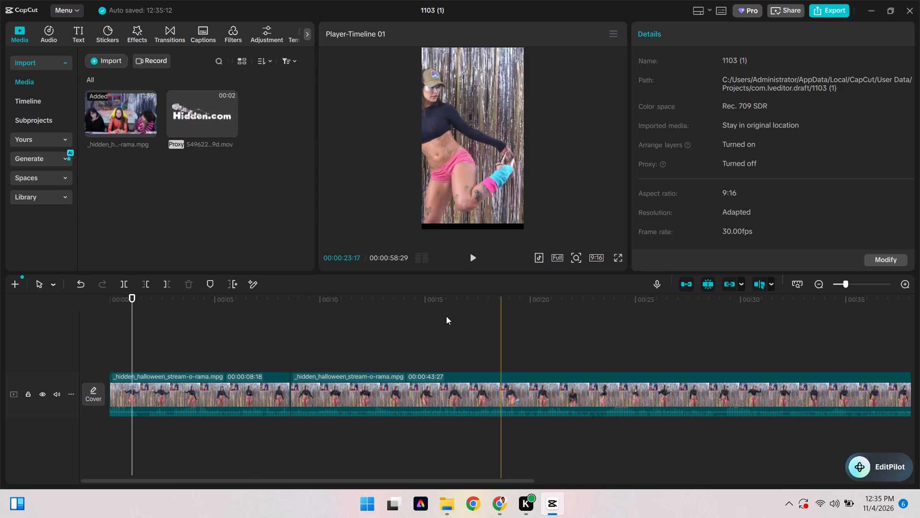
left_click_drag(446, 316, 465, 280)
left_click_drag(112, 348, 285, 395)
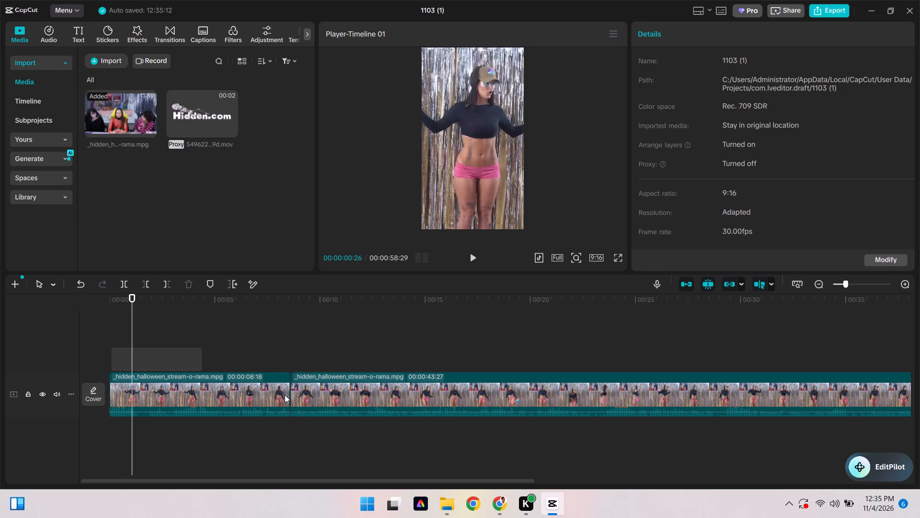
left_click_drag(285, 395, 815, 367)
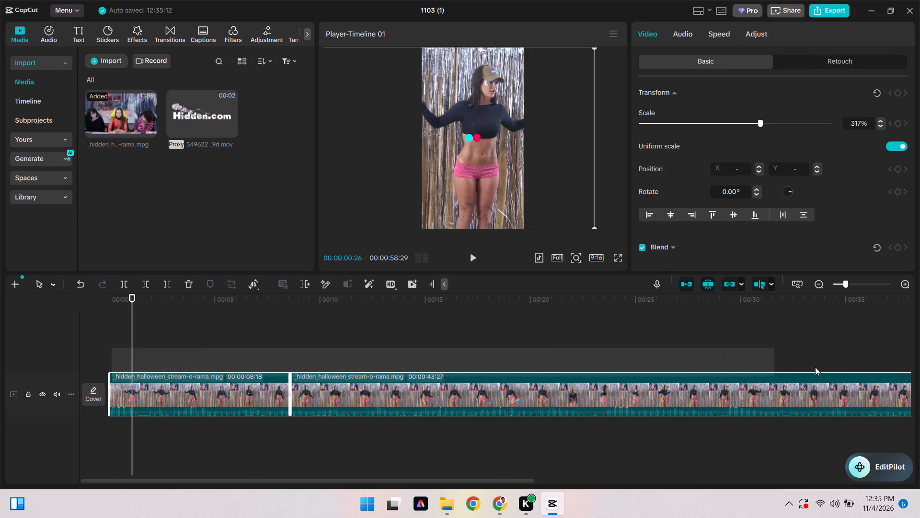
left_click_drag(815, 367, 918, 374)
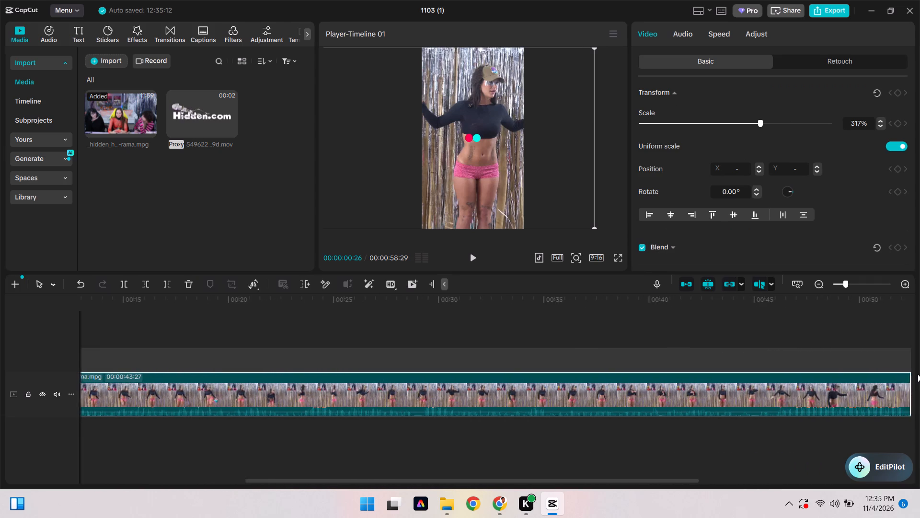
left_click_drag(918, 374, 916, 376)
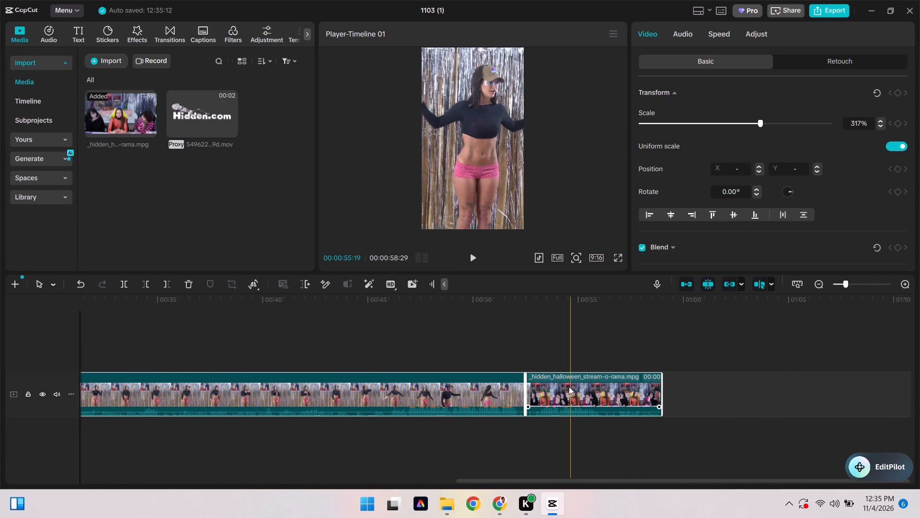
right_click(569, 387)
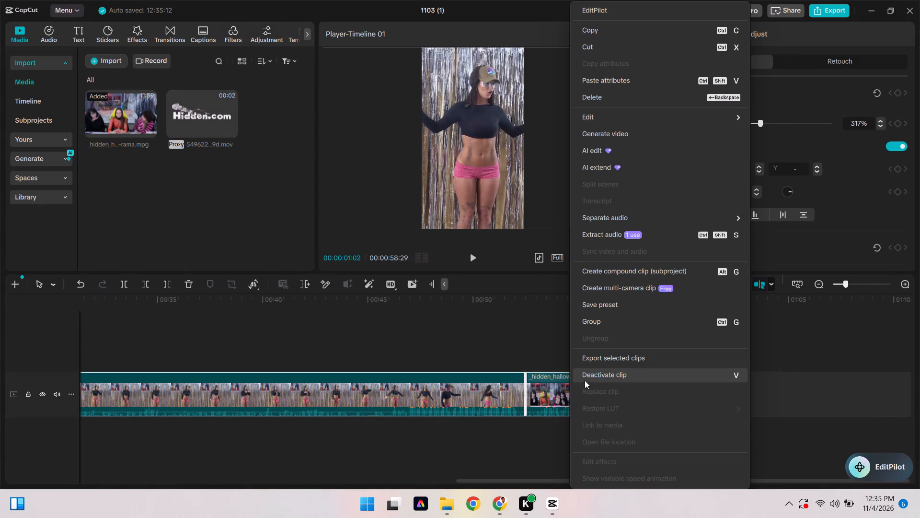
left_click(615, 276)
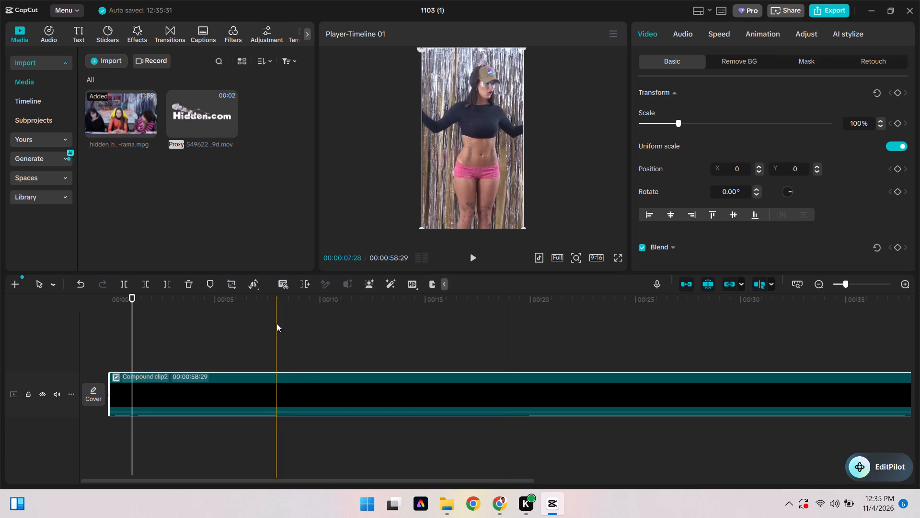
Place the Hidden.com logo video on a new track above the compound clip, starting at 00:00.
left_click_drag(133, 316, 109, 318)
left_click_drag(197, 107, 184, 207)
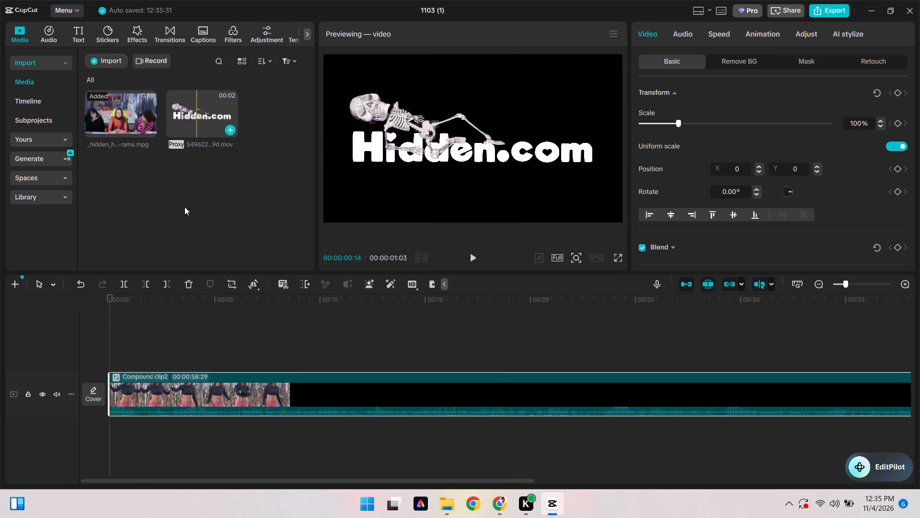
left_click_drag(184, 207, 113, 347)
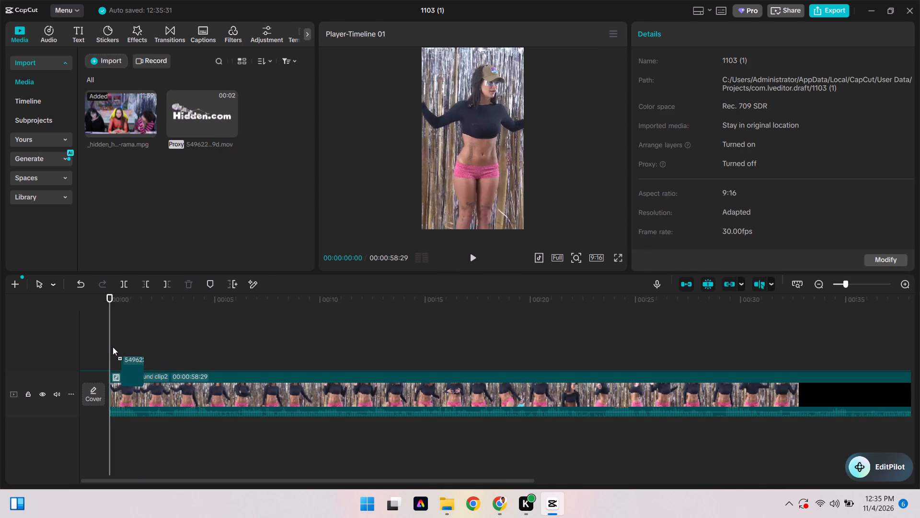
left_click_drag(113, 347, 112, 344)
left_click_drag(113, 347, 113, 351)
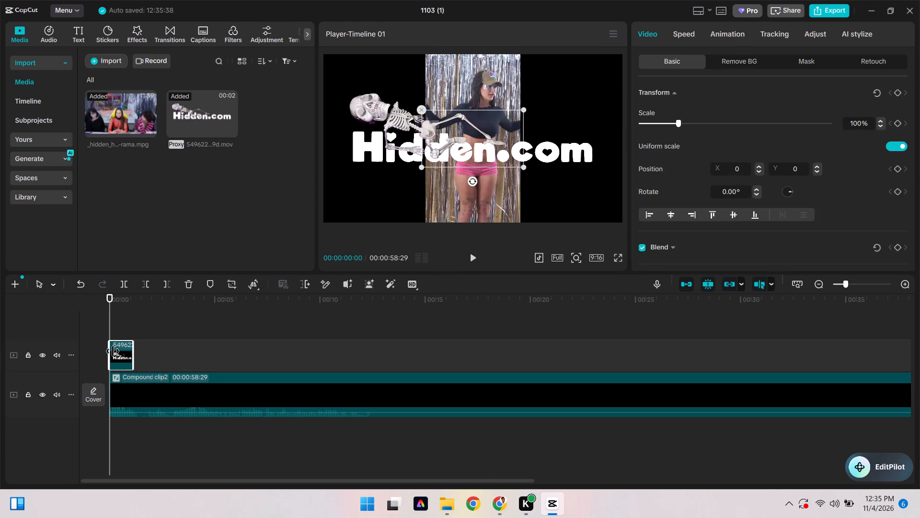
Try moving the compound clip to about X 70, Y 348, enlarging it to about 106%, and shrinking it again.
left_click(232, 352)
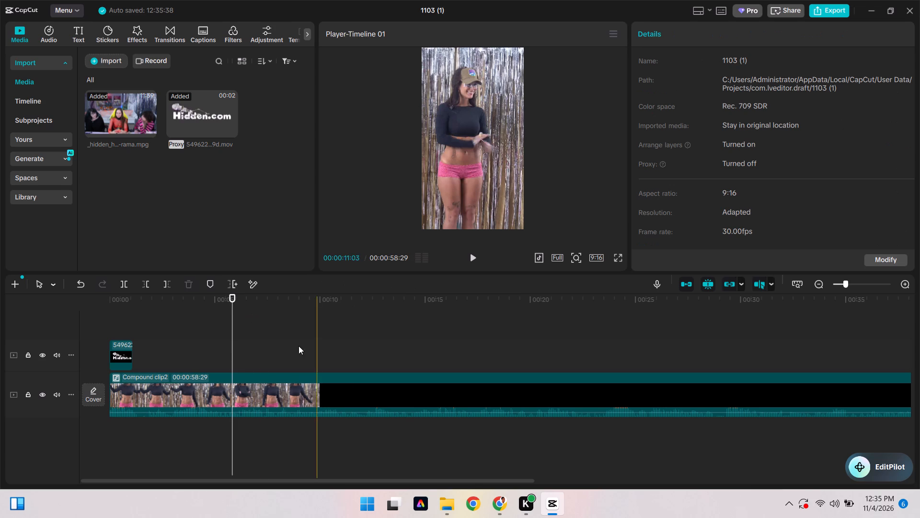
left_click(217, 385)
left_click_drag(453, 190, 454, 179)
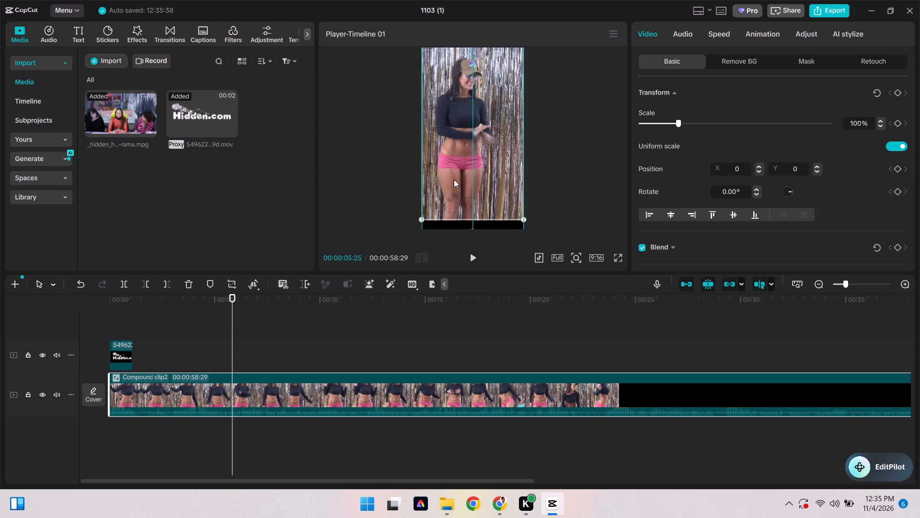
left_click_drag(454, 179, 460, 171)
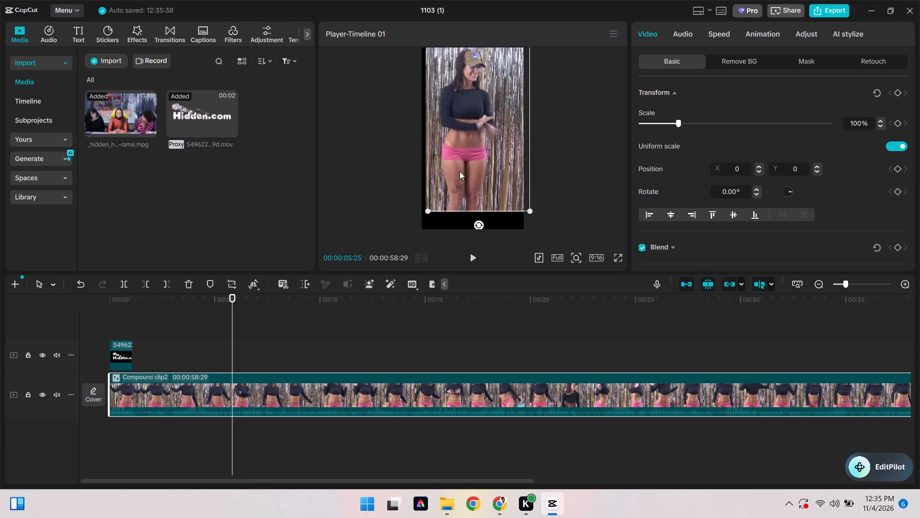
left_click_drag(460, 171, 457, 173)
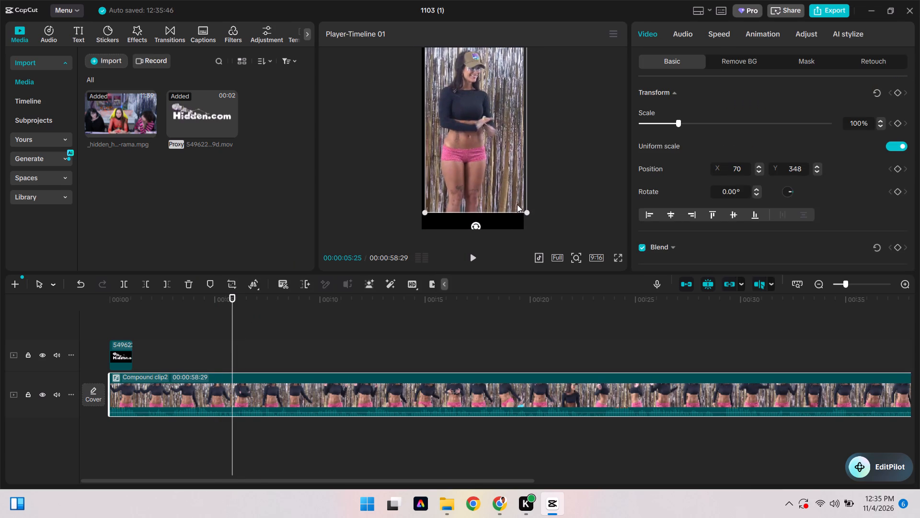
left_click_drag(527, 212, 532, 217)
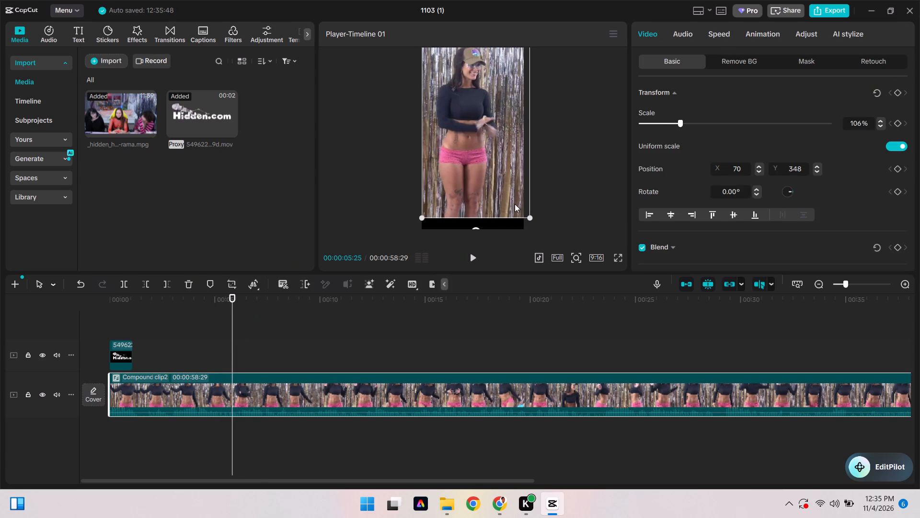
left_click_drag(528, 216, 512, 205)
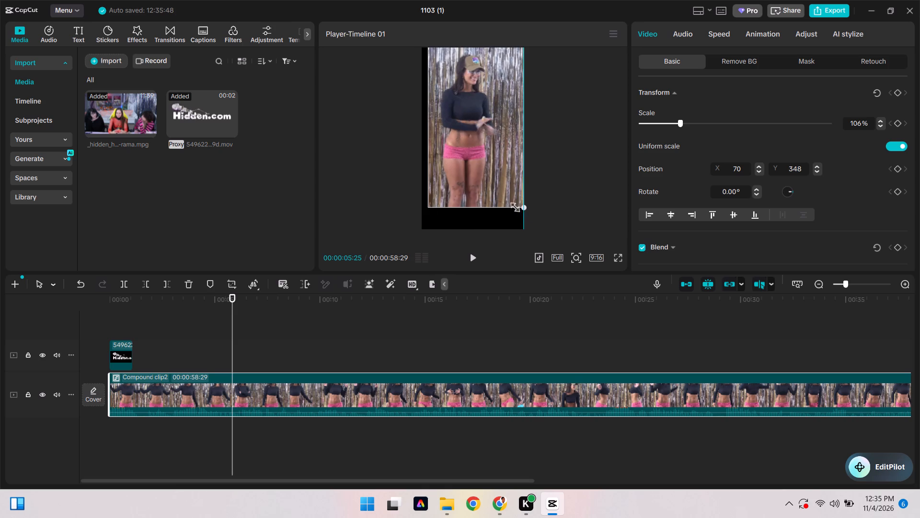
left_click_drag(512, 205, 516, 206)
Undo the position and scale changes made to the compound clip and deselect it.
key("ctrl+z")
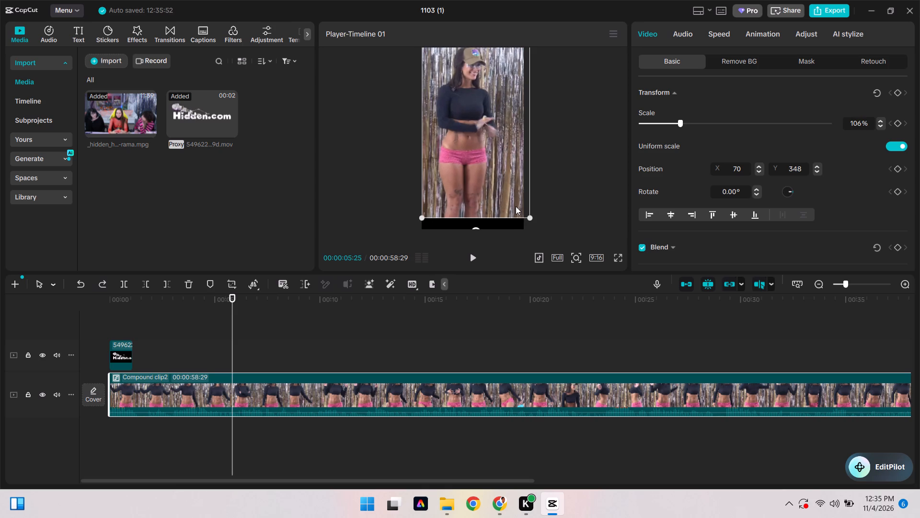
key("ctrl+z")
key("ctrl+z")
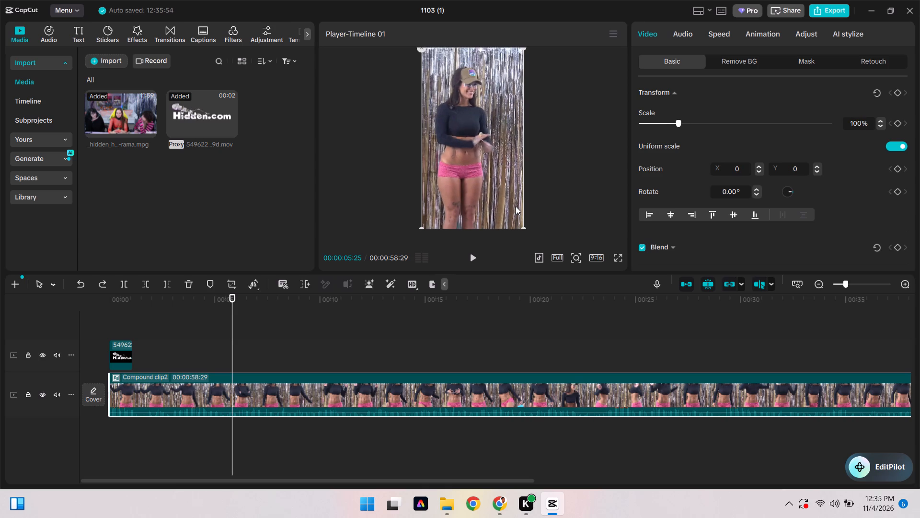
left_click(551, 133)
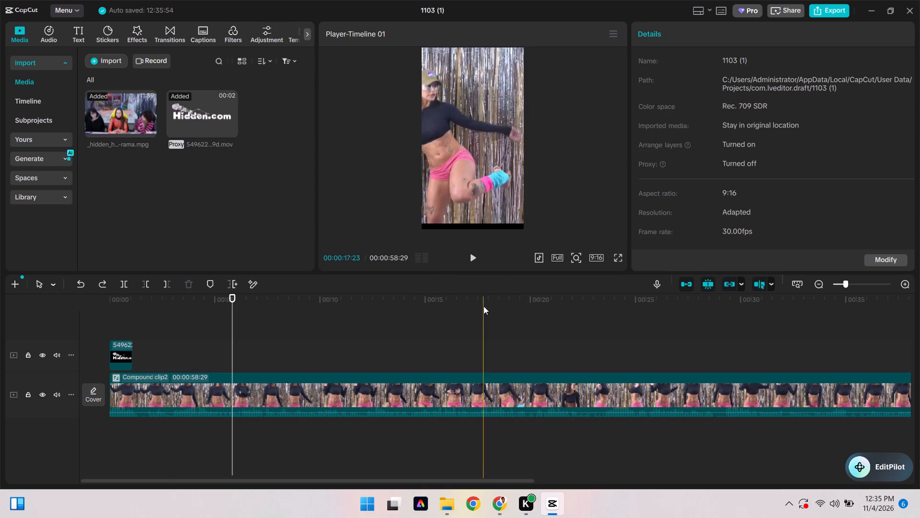
Move the Hidden.com logo overlay down to the lower part of the frame, at about X 0, Y -1134.
left_click_drag(234, 299, 114, 332)
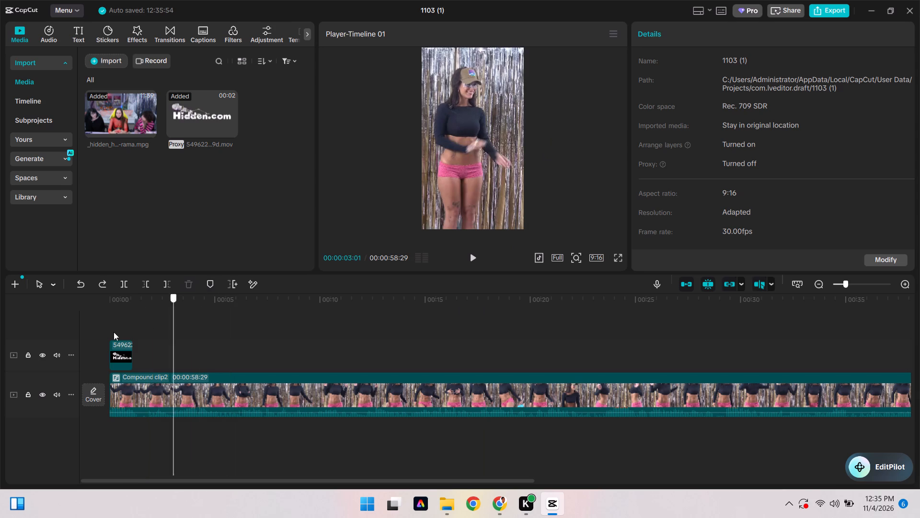
left_click_drag(114, 332, 118, 333)
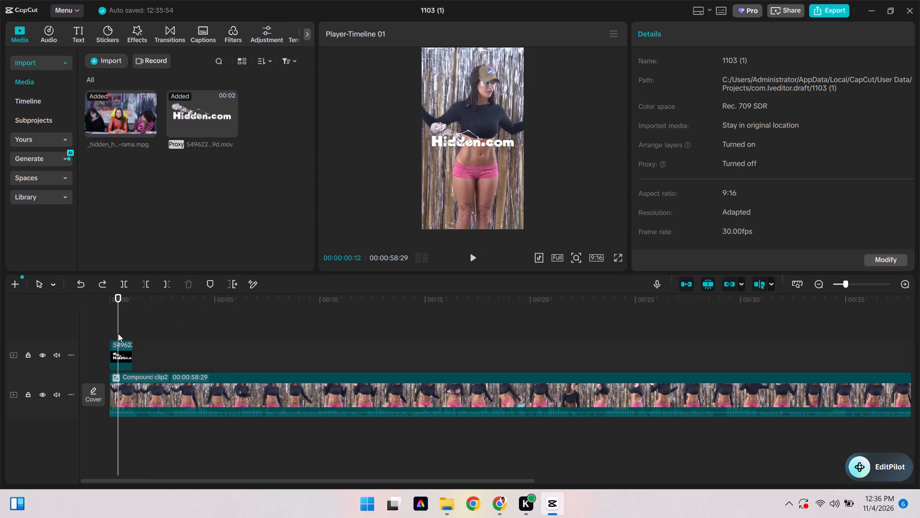
left_click_drag(480, 144, 473, 177)
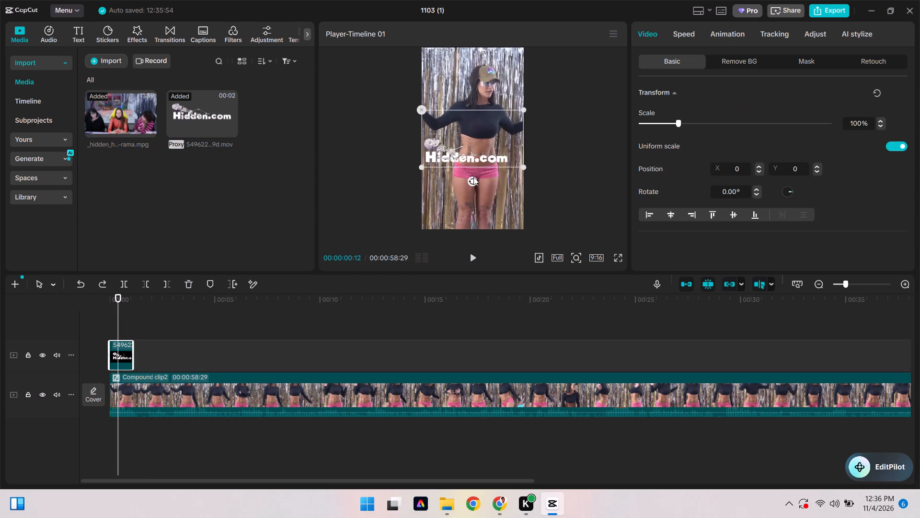
left_click_drag(473, 177, 482, 198)
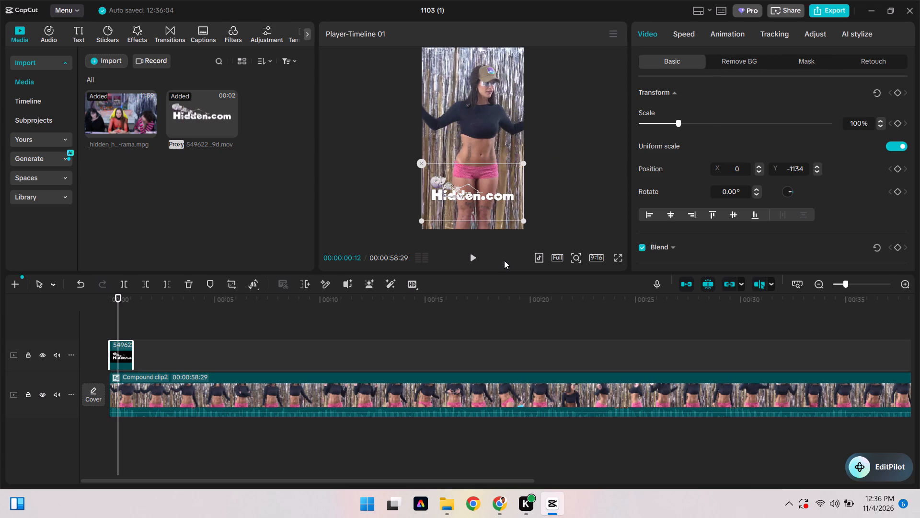
left_click(499, 506)
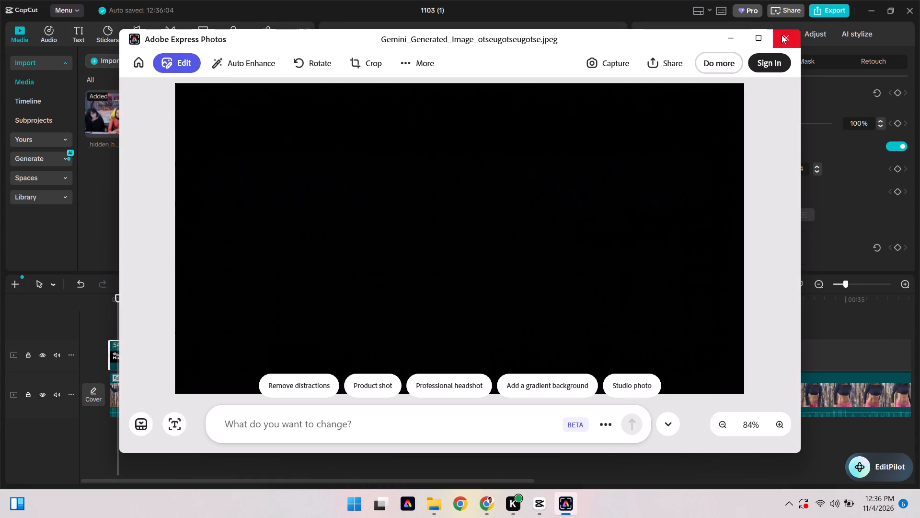
left_click(782, 35)
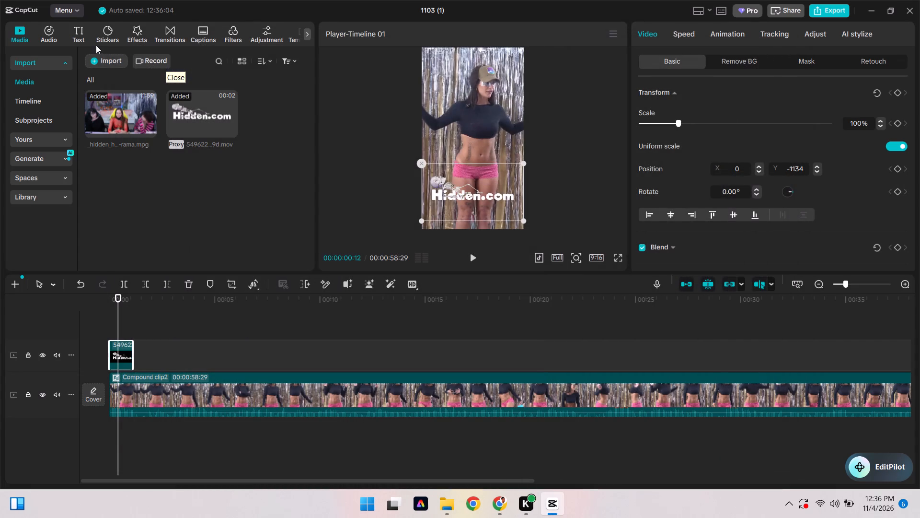
left_click(110, 59)
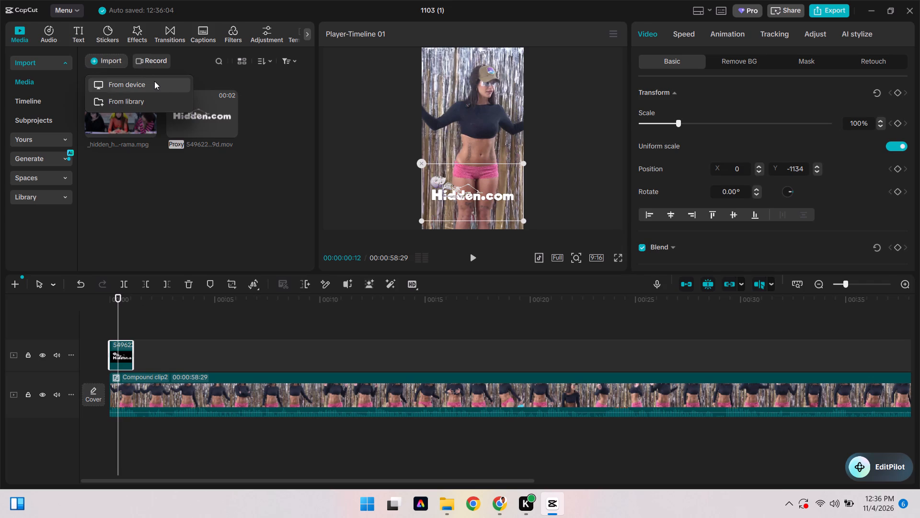
left_click(154, 81)
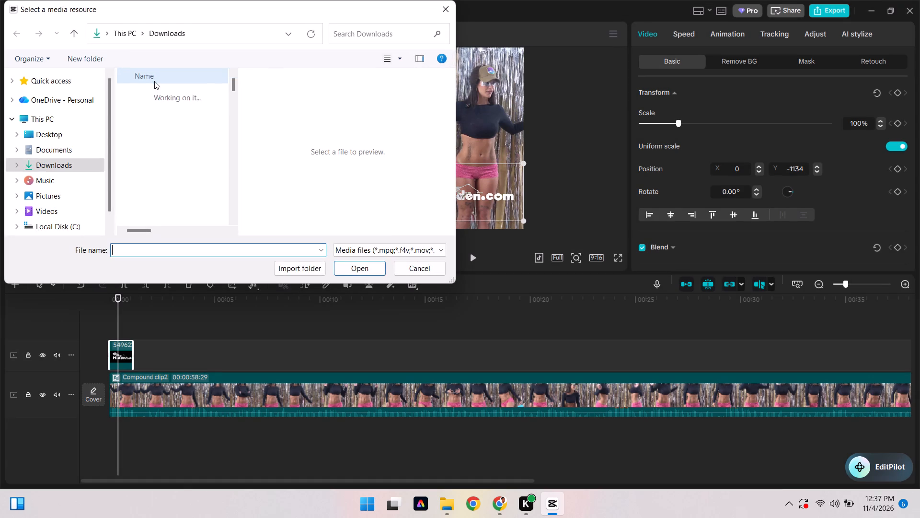
left_click(166, 110)
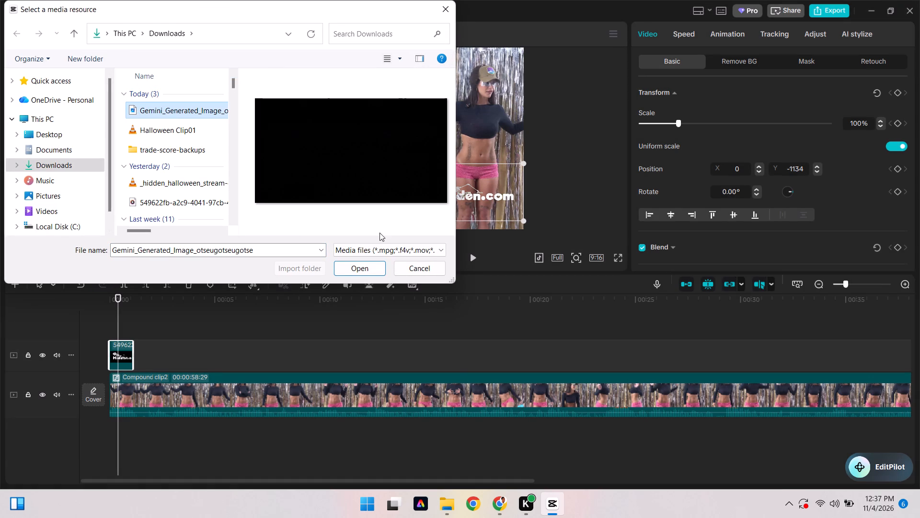
left_click(363, 269)
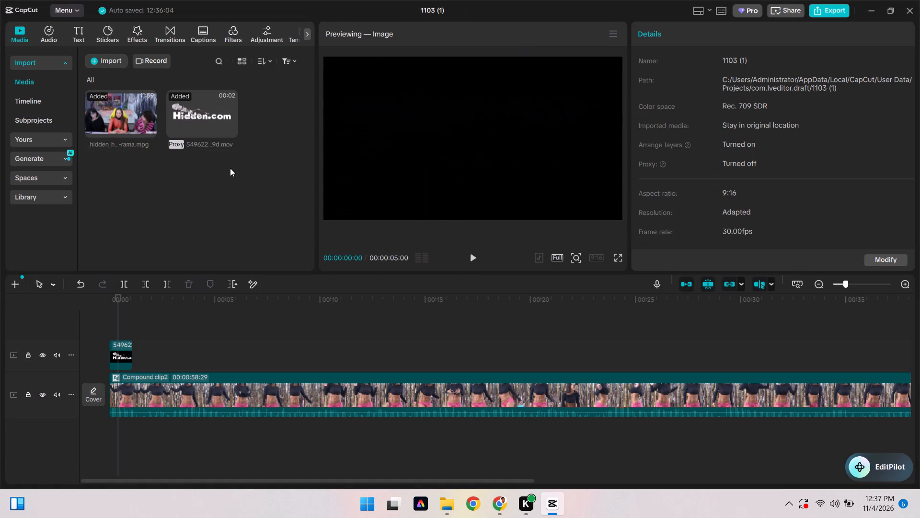
Place the black image on a new track above the Hidden.com logo, starting at the beginning of the timeline.
left_click_drag(125, 183, 121, 324)
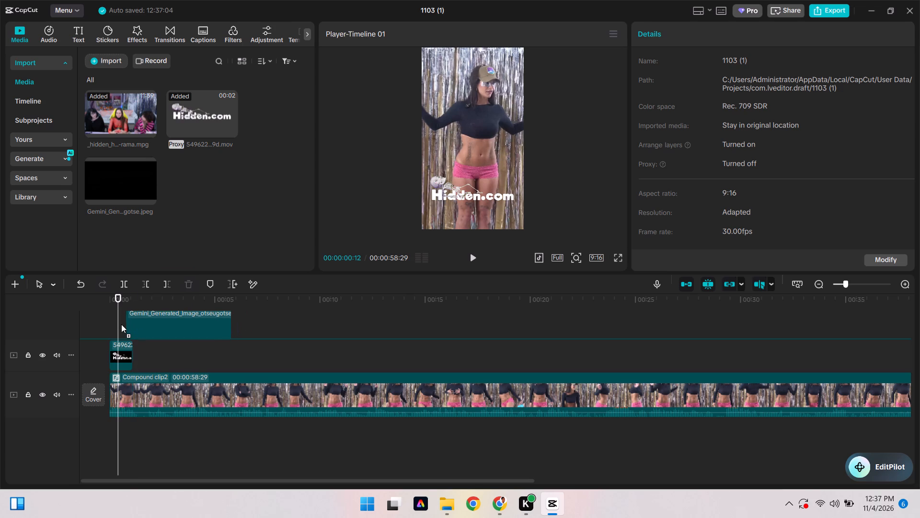
left_click_drag(121, 324, 109, 325)
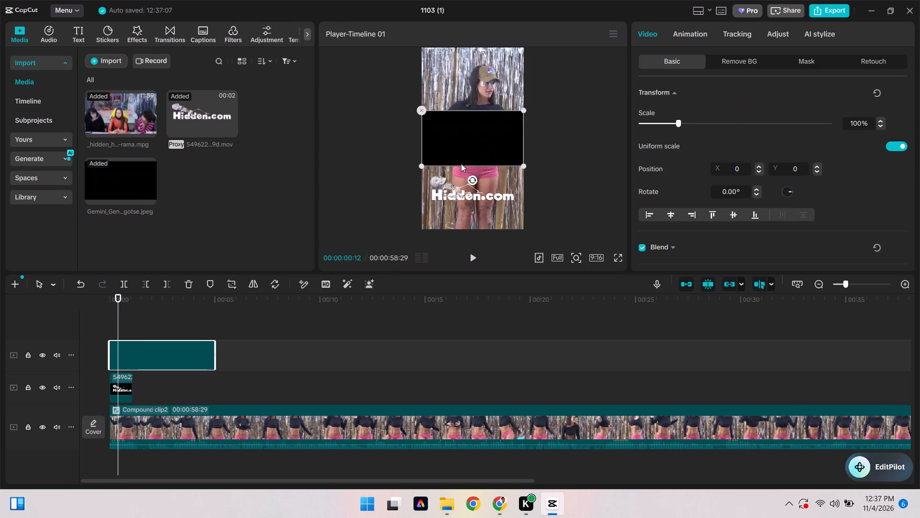
Position the black image across the bottom of the frame at about X 0, Y -1509, with a scale of about 99%.
left_click_drag(524, 168, 509, 164)
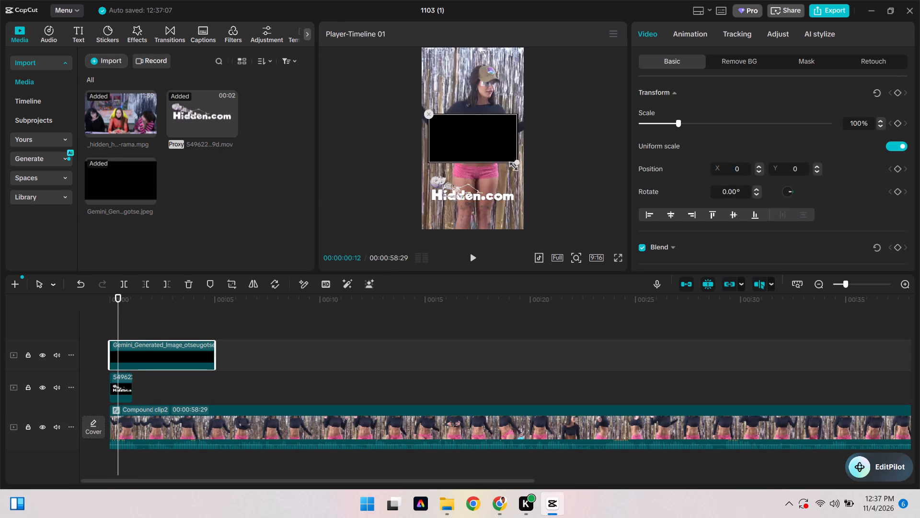
left_click_drag(509, 164, 496, 160)
left_click_drag(477, 148, 475, 207)
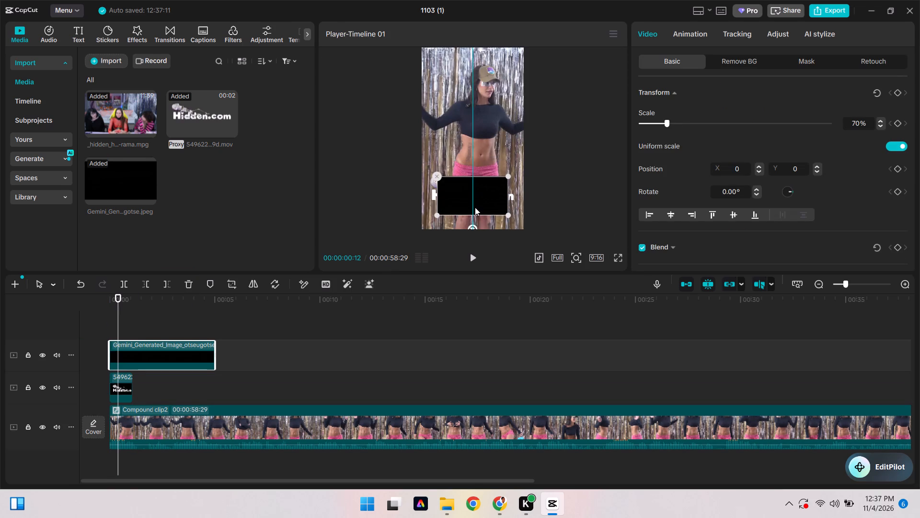
left_click_drag(475, 207, 480, 221)
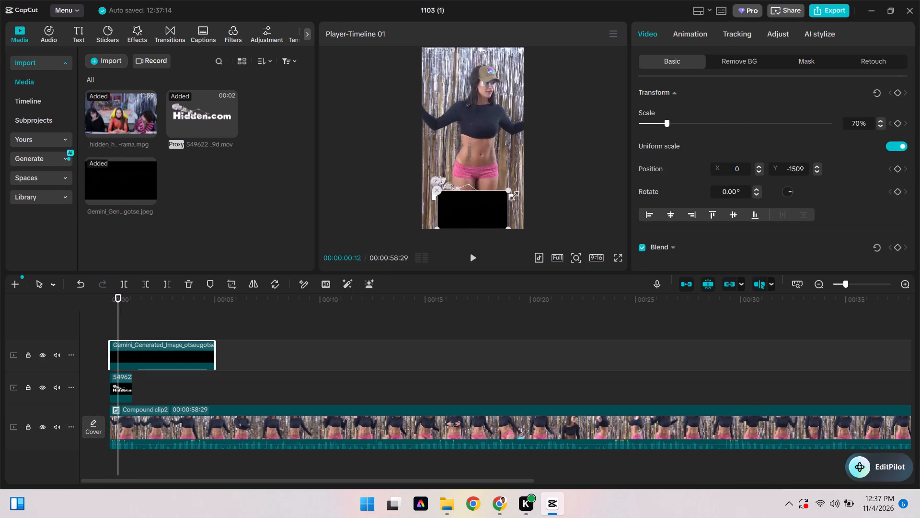
left_click_drag(505, 190, 536, 185)
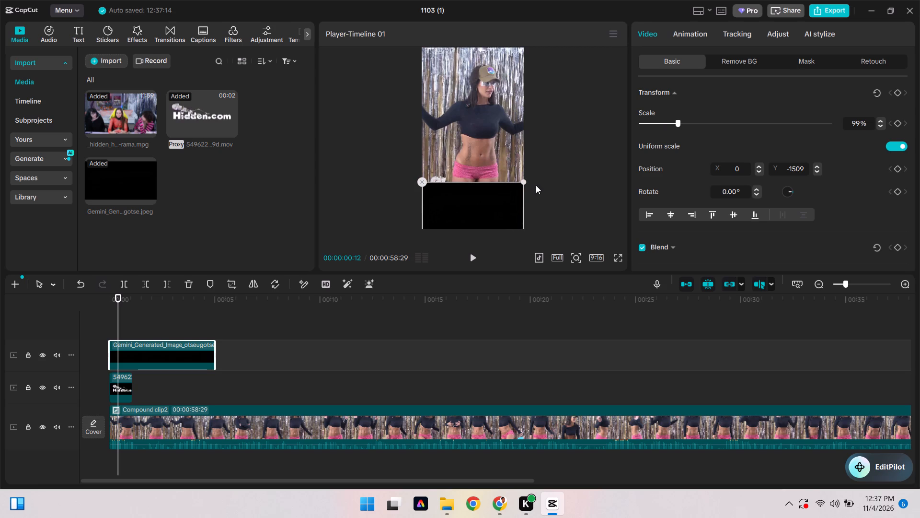
left_click_drag(520, 185, 508, 205)
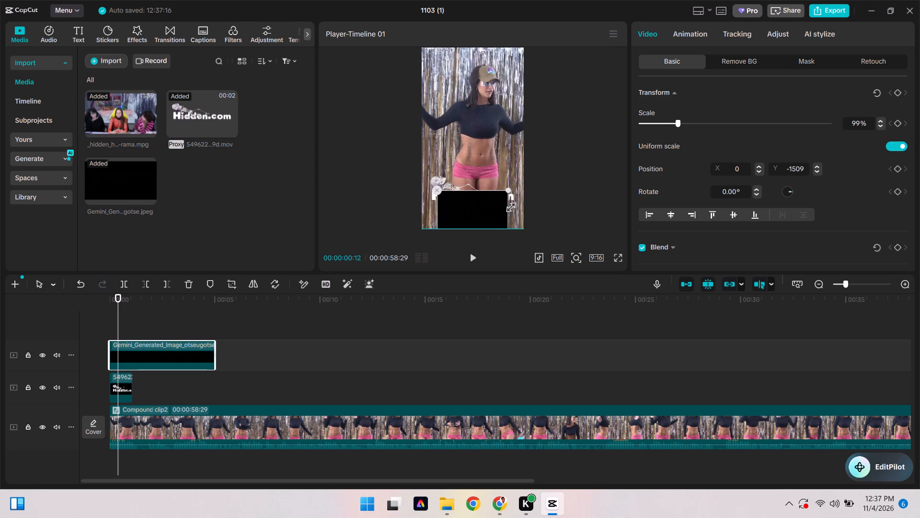
left_click_drag(508, 205, 512, 208)
left_click_drag(508, 228, 515, 226)
left_click_drag(515, 226, 544, 222)
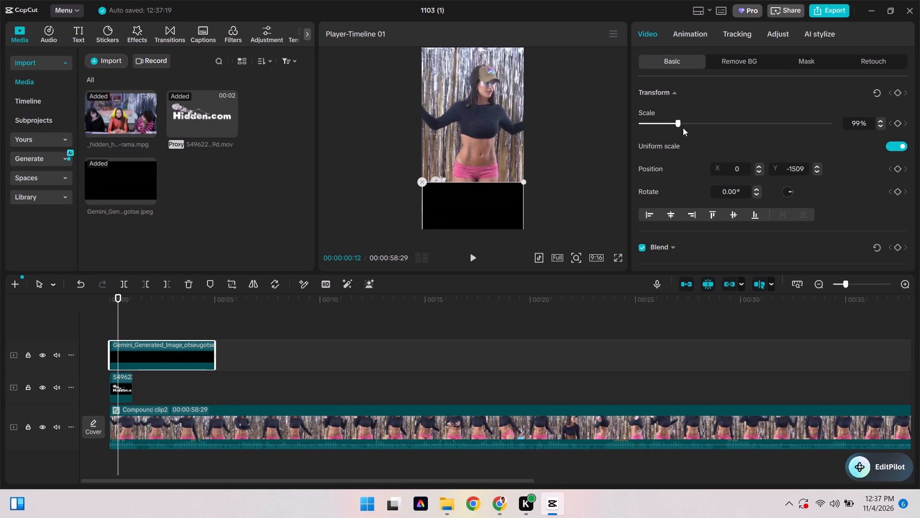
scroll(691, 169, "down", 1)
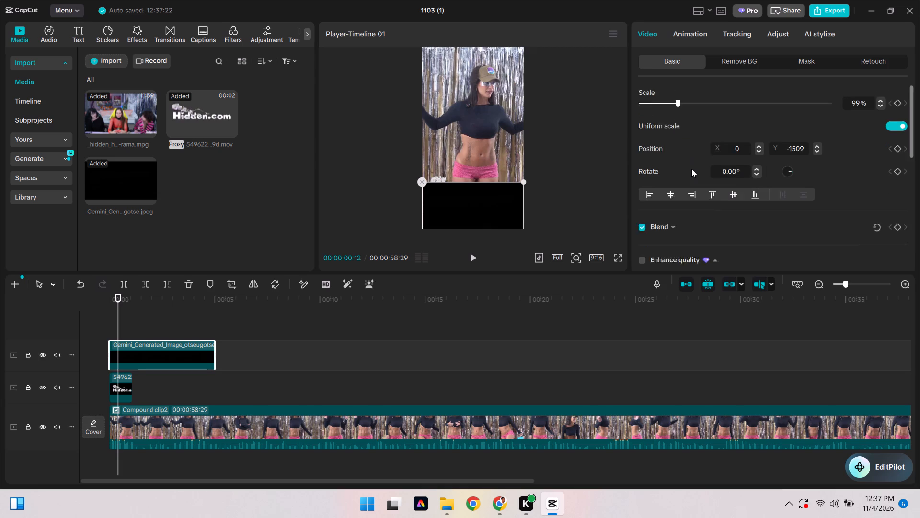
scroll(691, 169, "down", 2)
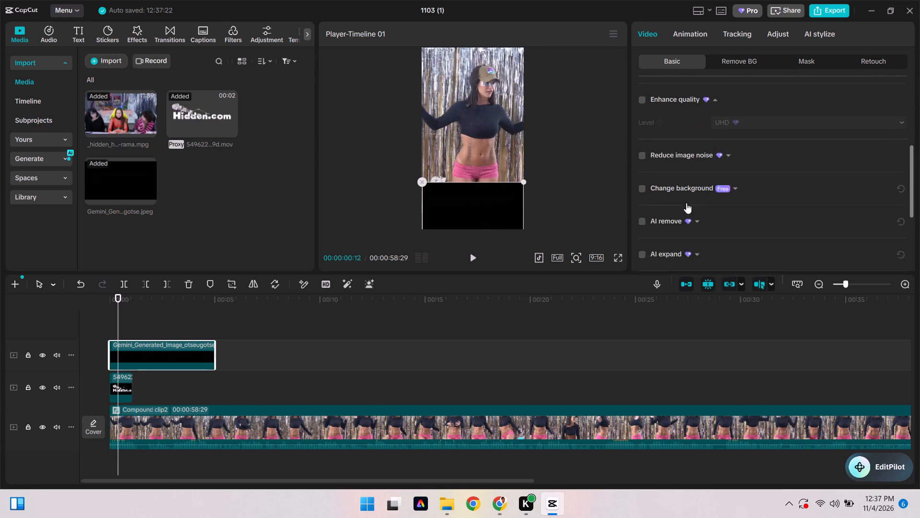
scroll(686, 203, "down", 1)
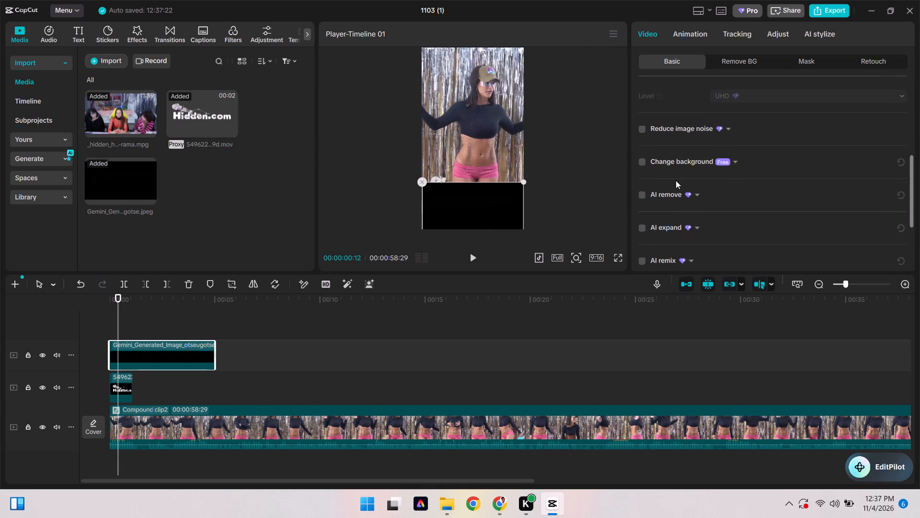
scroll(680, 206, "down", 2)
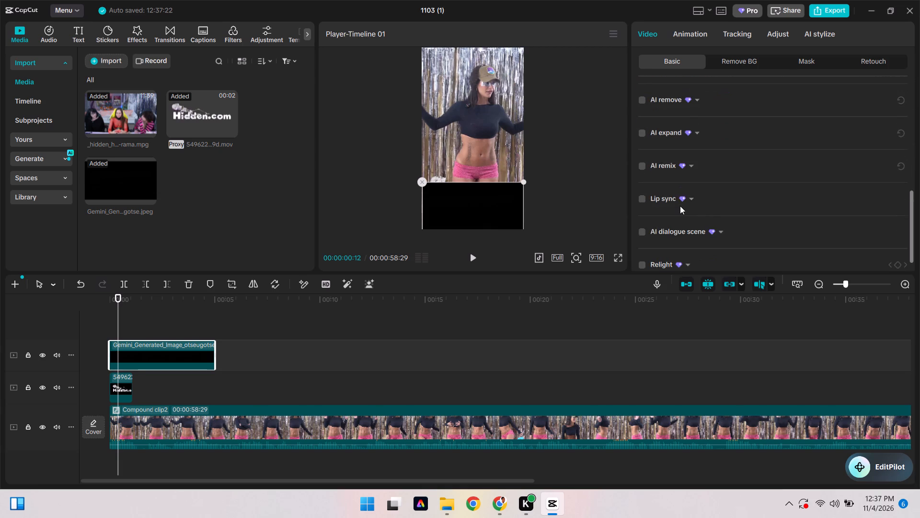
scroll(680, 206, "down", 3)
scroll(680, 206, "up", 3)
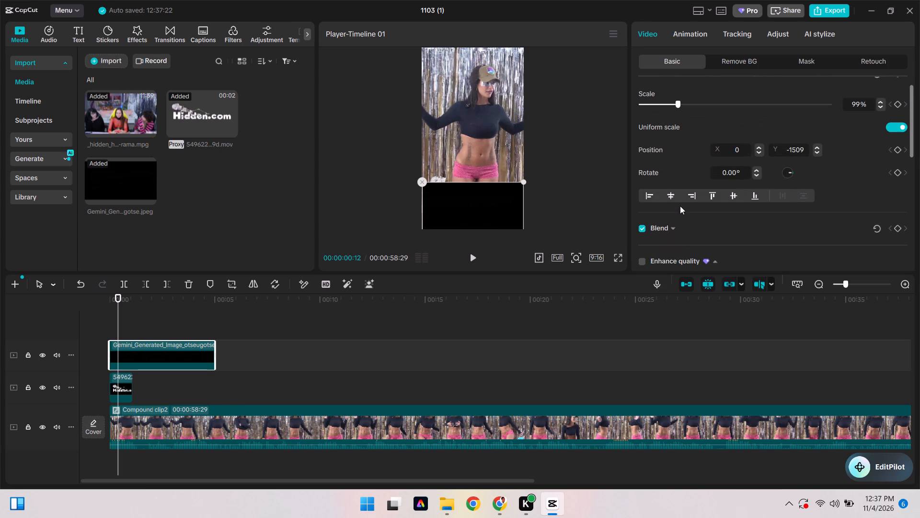
Move the Hidden.com logo clip to the track above the black image, with both clips aligned to the timeline start.
left_click_drag(125, 390, 131, 372)
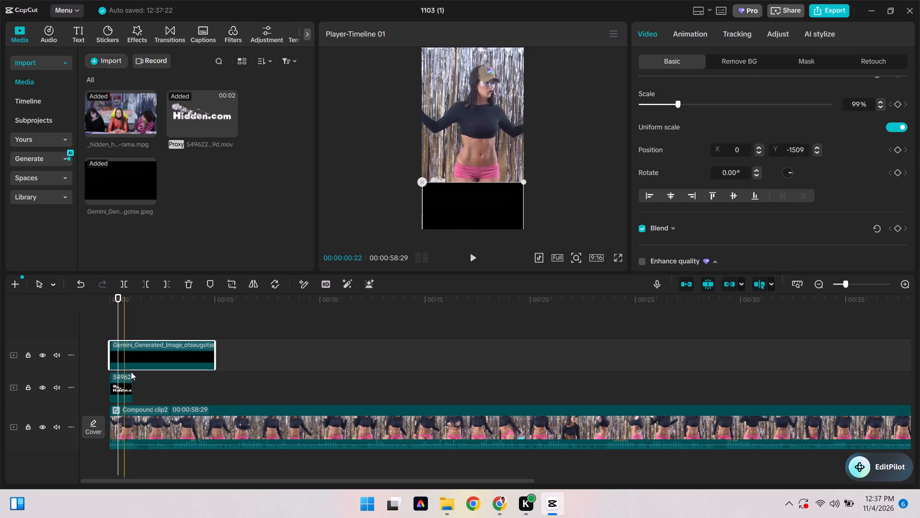
left_click_drag(131, 372, 119, 324)
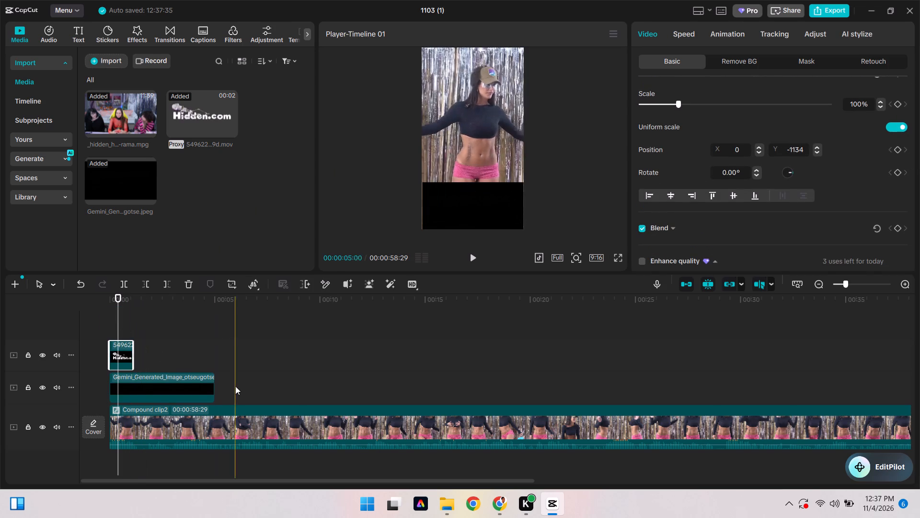
left_click_drag(124, 355, 140, 353)
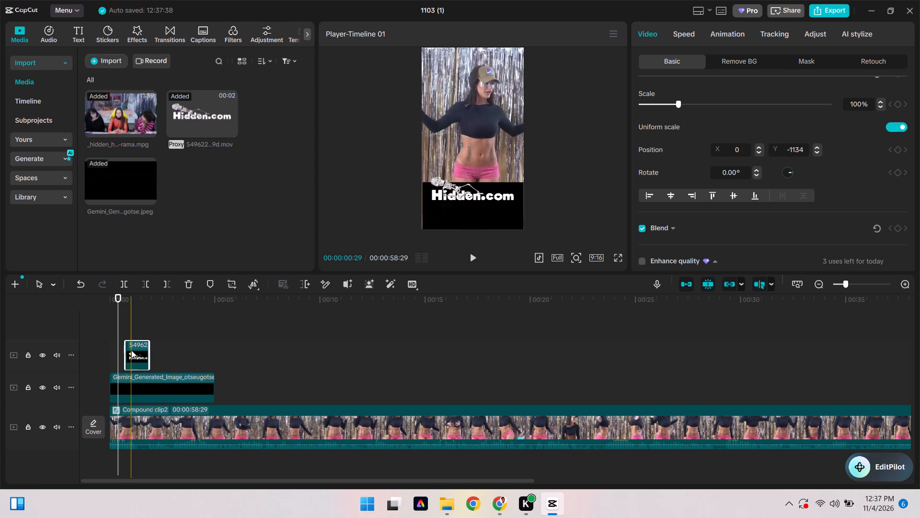
left_click_drag(131, 351, 101, 353)
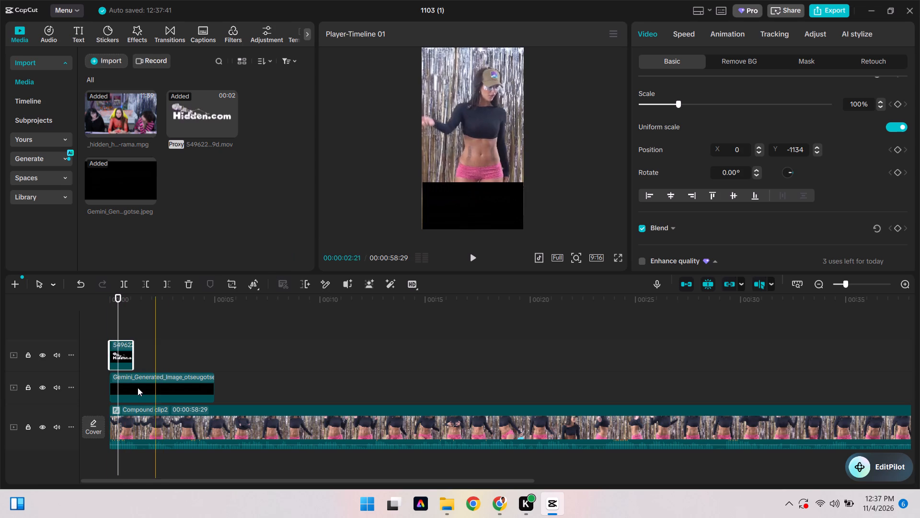
left_click_drag(141, 389, 123, 393)
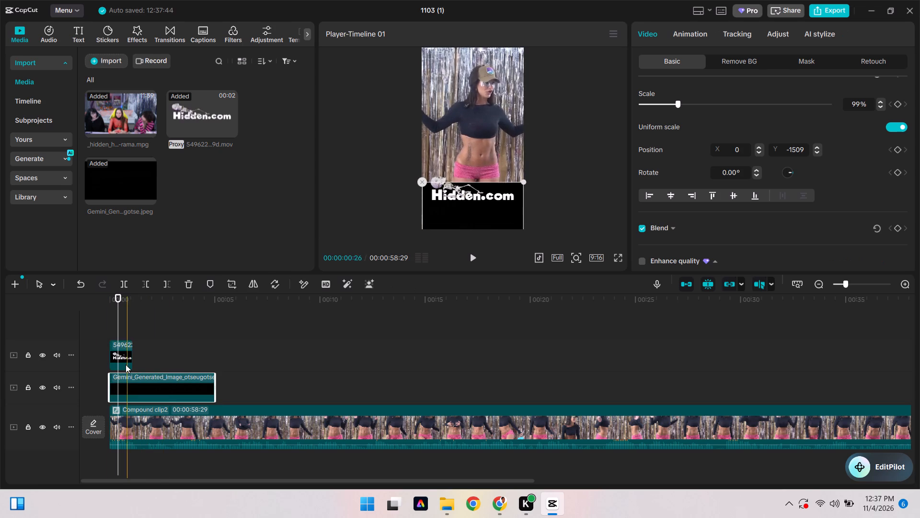
left_click_drag(120, 362, 109, 362)
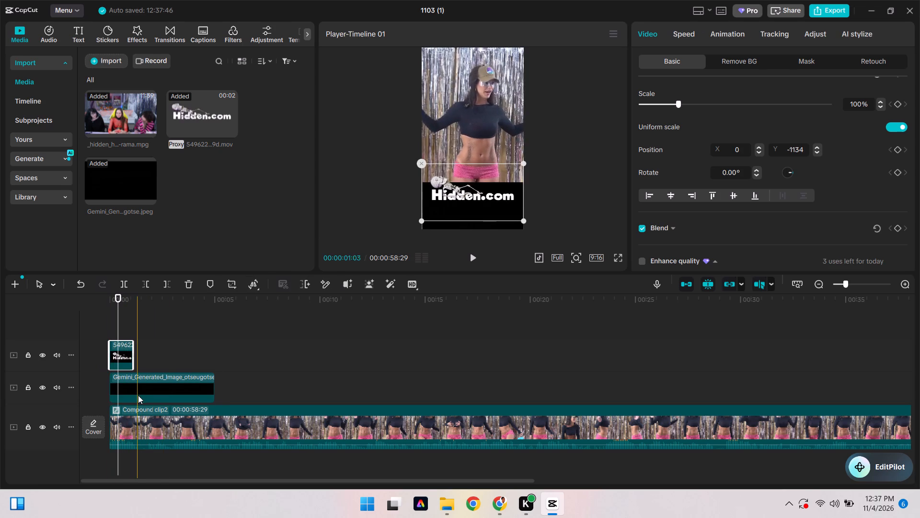
left_click_drag(138, 392, 109, 394)
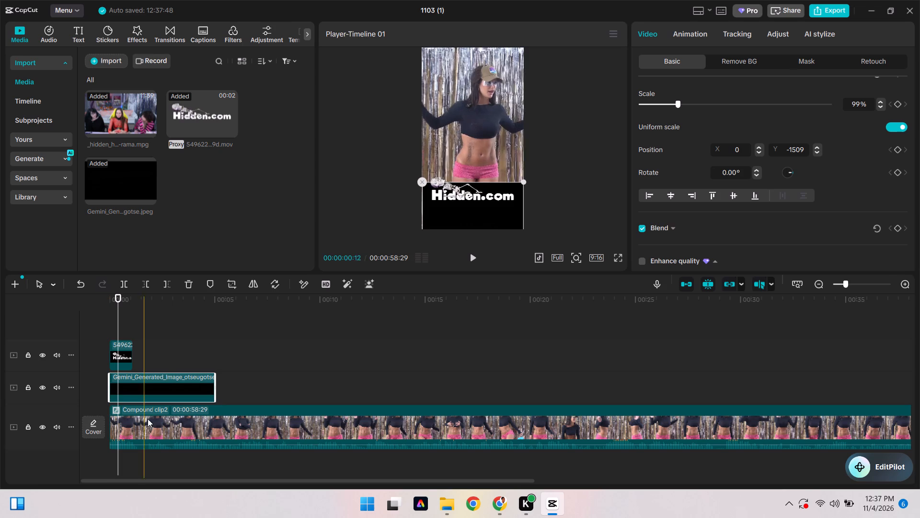
left_click_drag(119, 364, 94, 362)
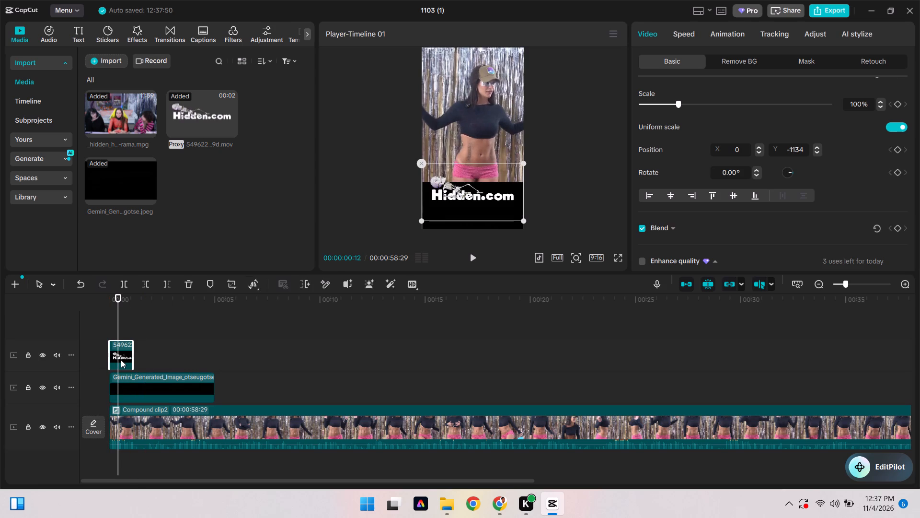
Return the playhead to 00:00:00:00 and move the Hidden.com logo down so it sits fully within the black area.
left_click_drag(119, 320, 51, 318)
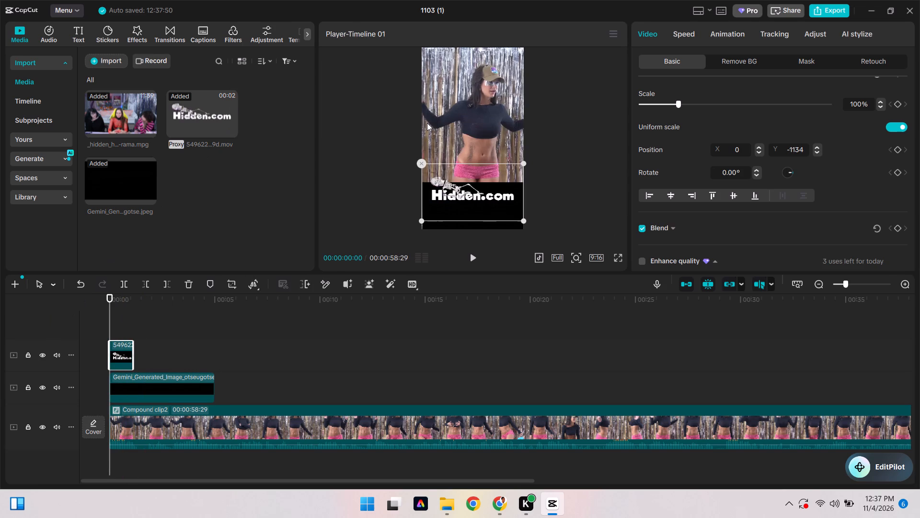
left_click_drag(477, 186, 491, 200)
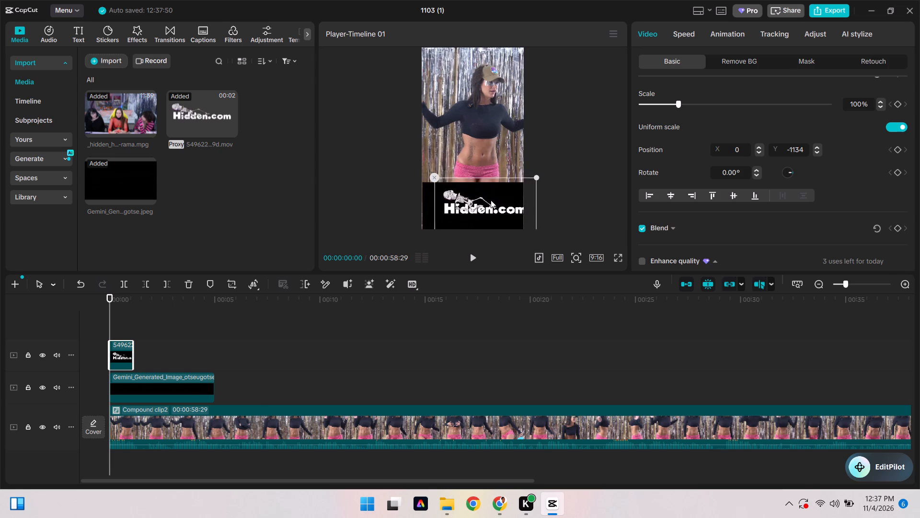
left_click_drag(491, 200, 481, 203)
left_click(559, 171)
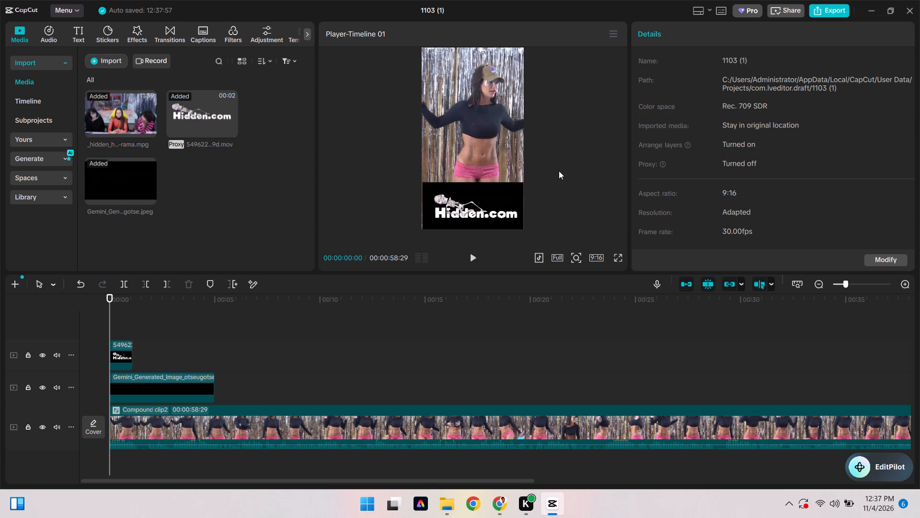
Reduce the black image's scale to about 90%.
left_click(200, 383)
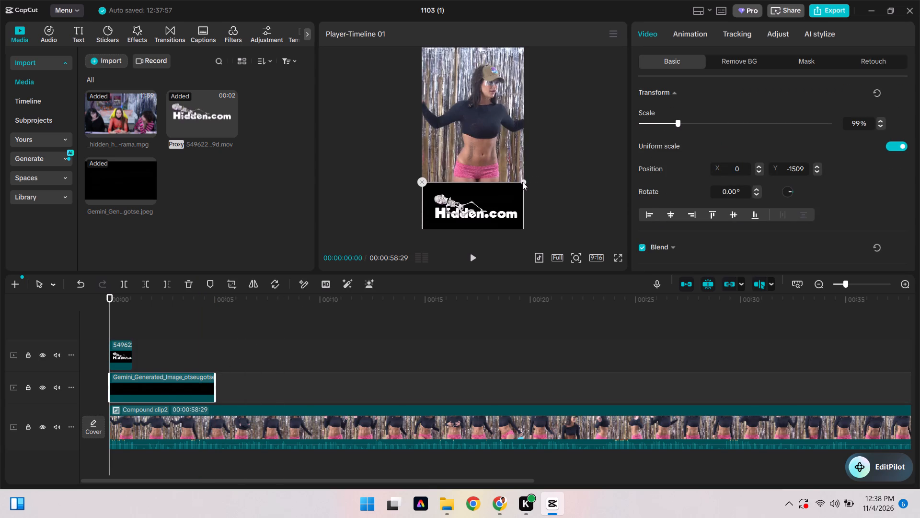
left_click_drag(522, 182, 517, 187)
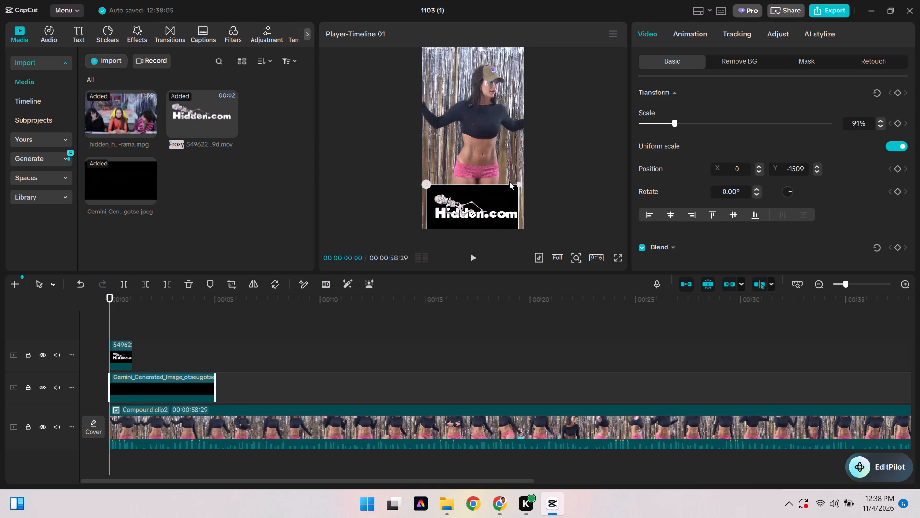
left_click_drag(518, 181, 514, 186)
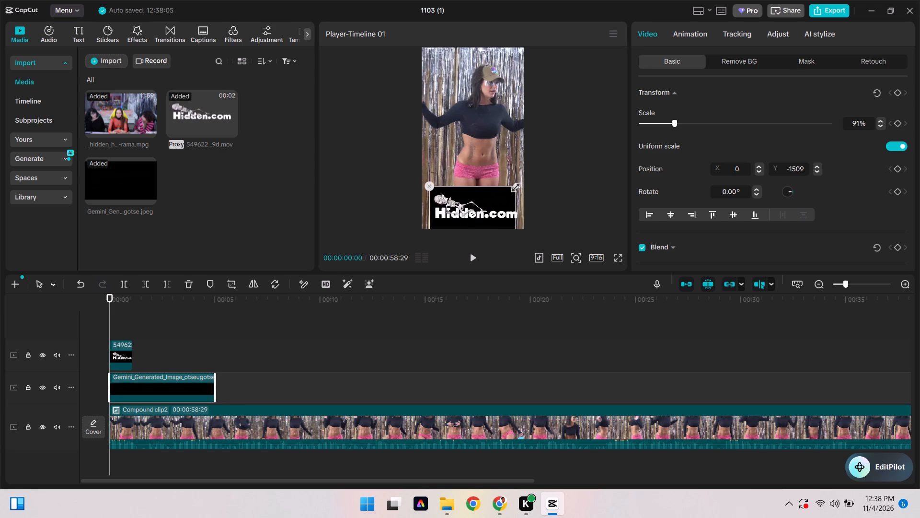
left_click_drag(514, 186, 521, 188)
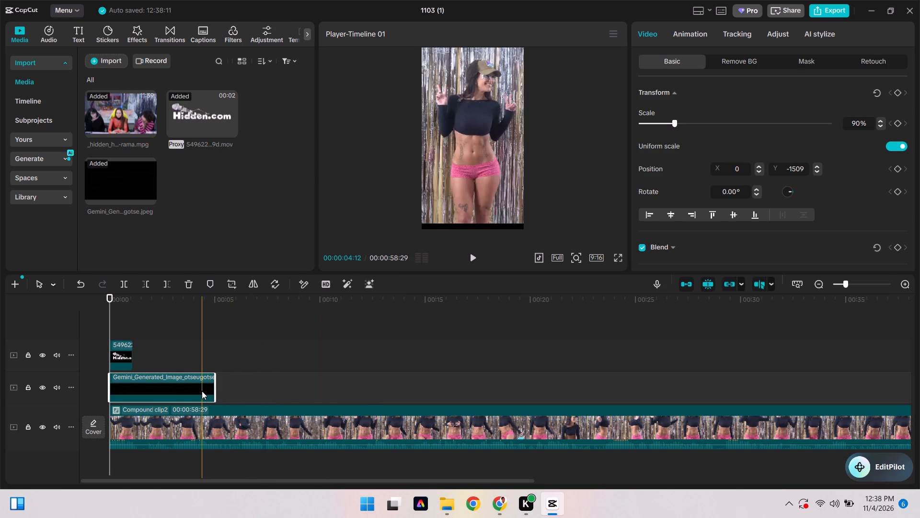
Extend the black image clip to 00:00:58:29 so it ends together with the compound clip below it.
left_click_drag(217, 392, 540, 370)
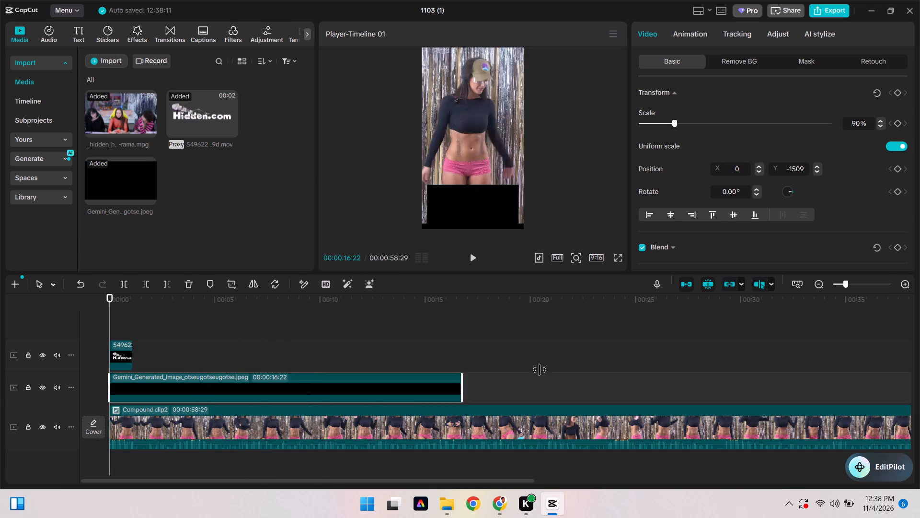
left_click_drag(540, 370, 919, 325)
scroll(831, 343, "left", 1)
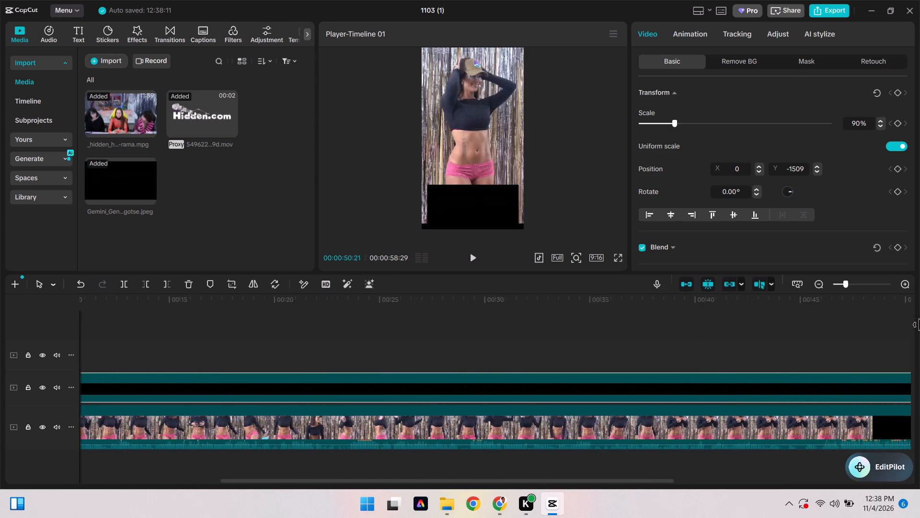
left_click_drag(919, 325, 522, 401)
scroll(919, 325, "left", 1)
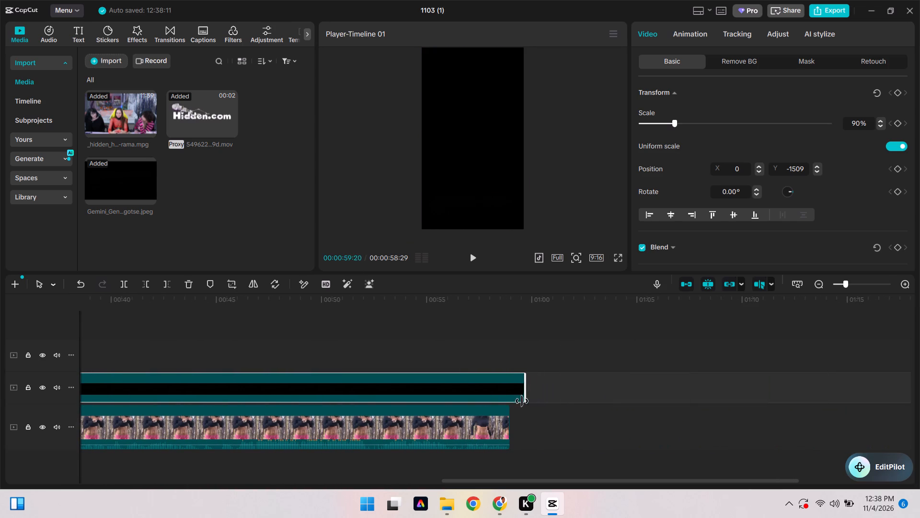
scroll(522, 401, "left", 1)
left_click_drag(522, 401, 510, 403)
scroll(510, 403, "left", 1)
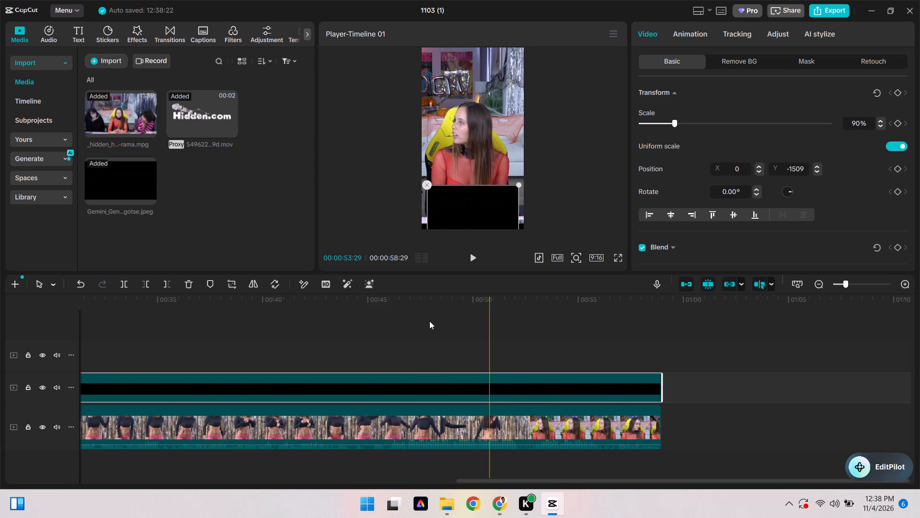
scroll(475, 318, "right", 3)
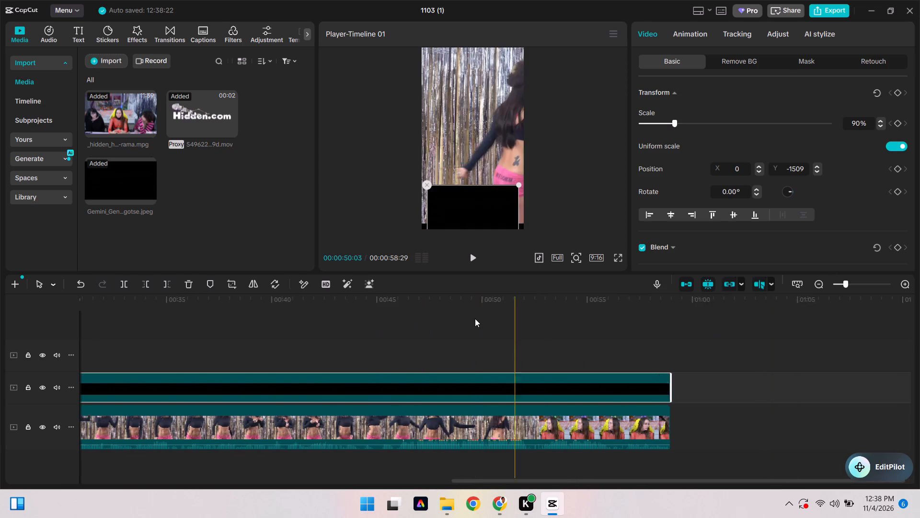
scroll(475, 318, "right", 8)
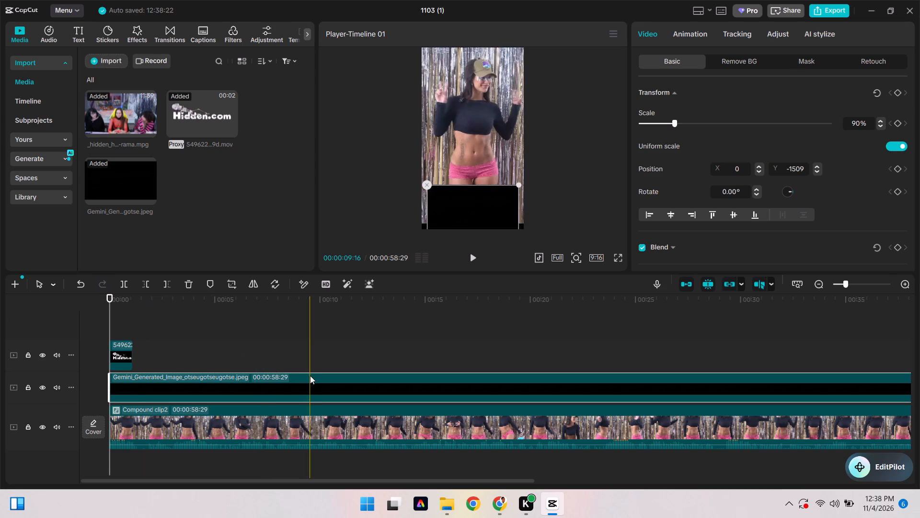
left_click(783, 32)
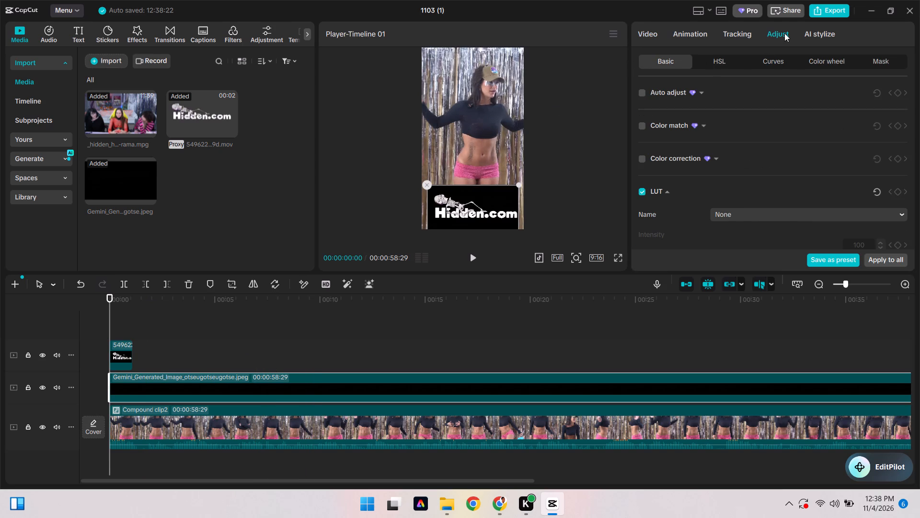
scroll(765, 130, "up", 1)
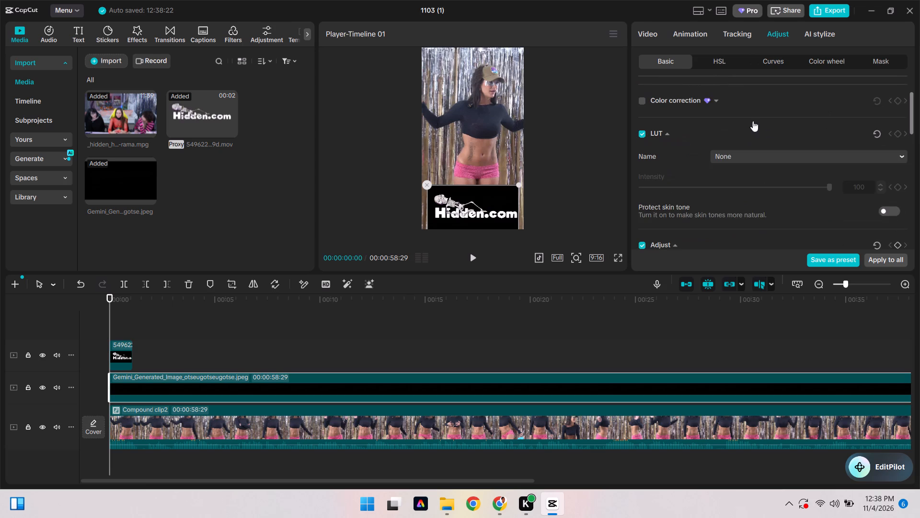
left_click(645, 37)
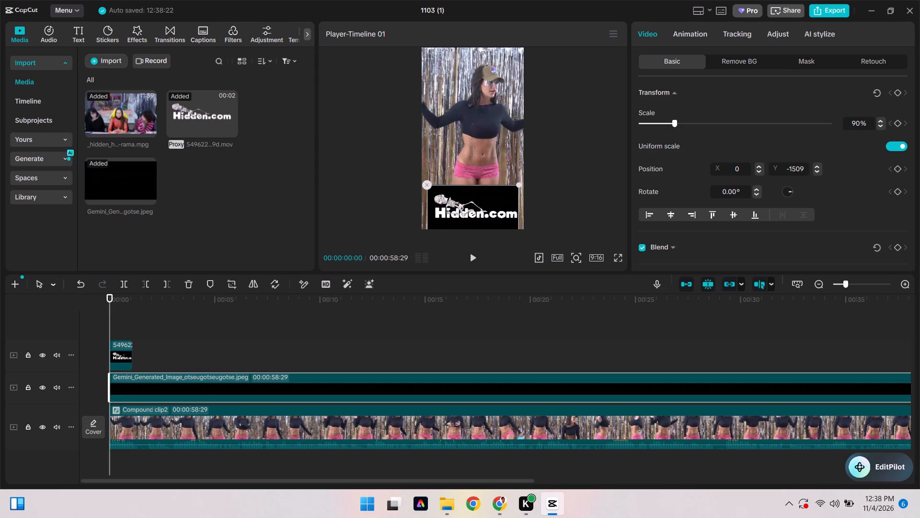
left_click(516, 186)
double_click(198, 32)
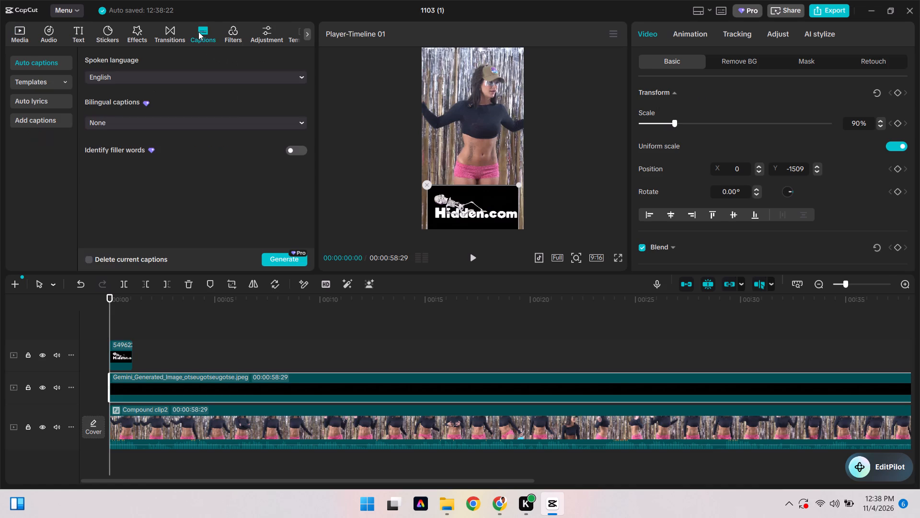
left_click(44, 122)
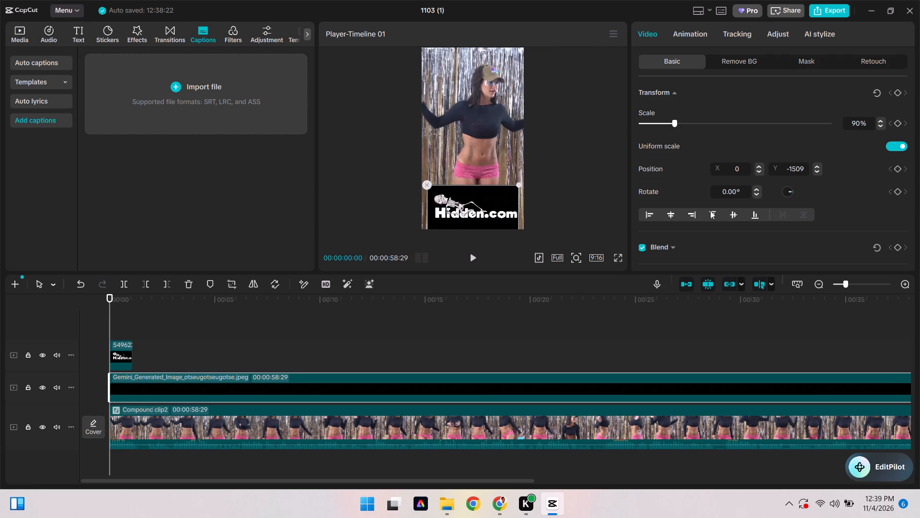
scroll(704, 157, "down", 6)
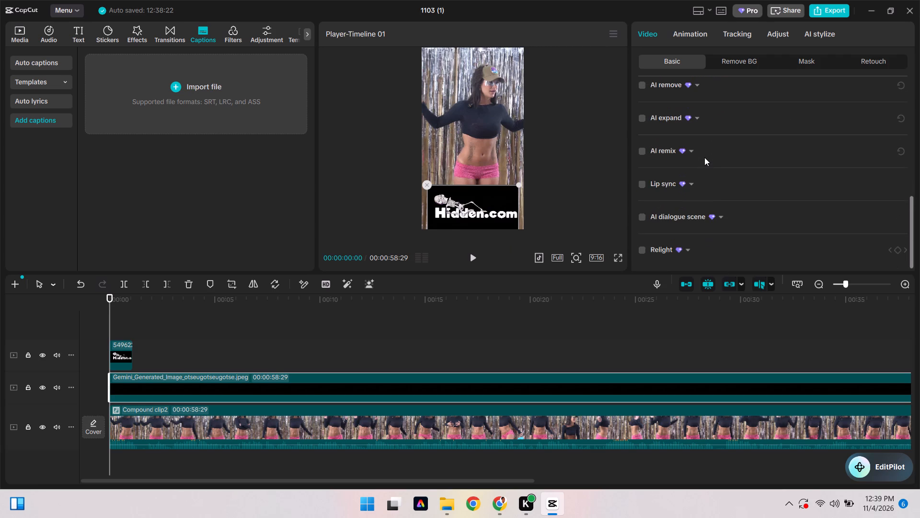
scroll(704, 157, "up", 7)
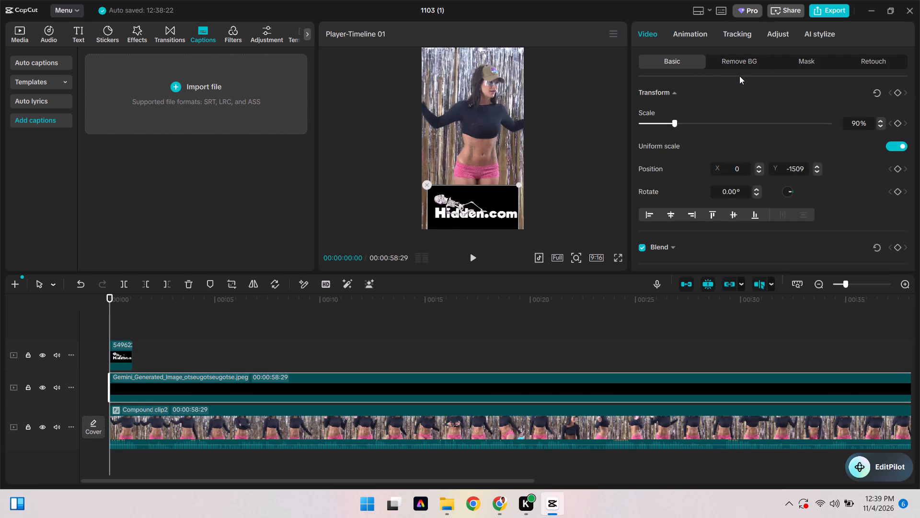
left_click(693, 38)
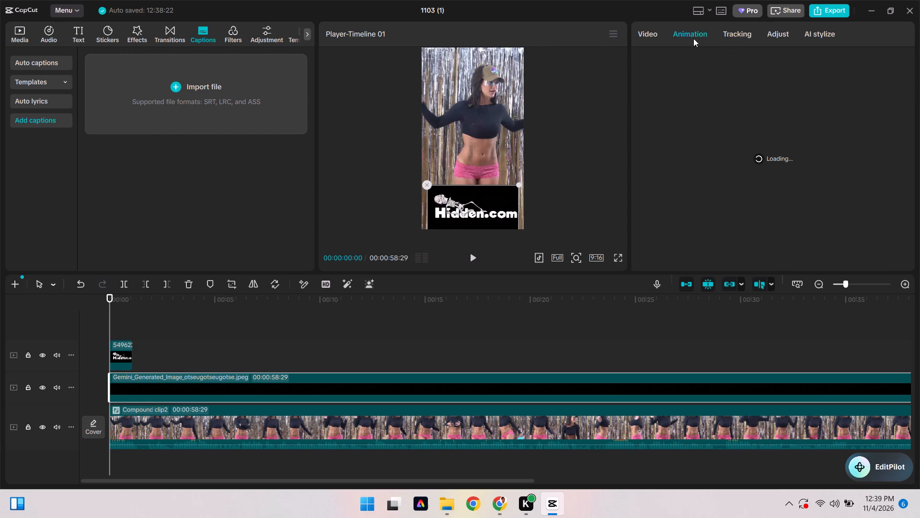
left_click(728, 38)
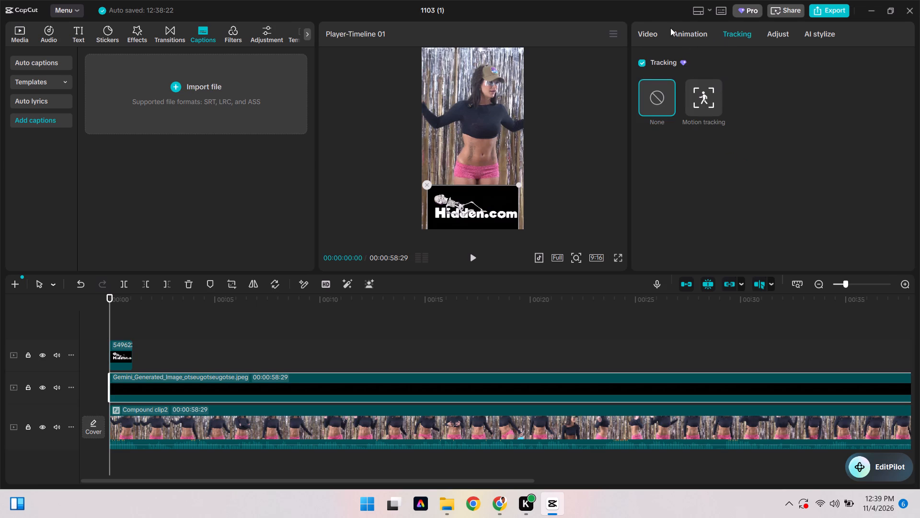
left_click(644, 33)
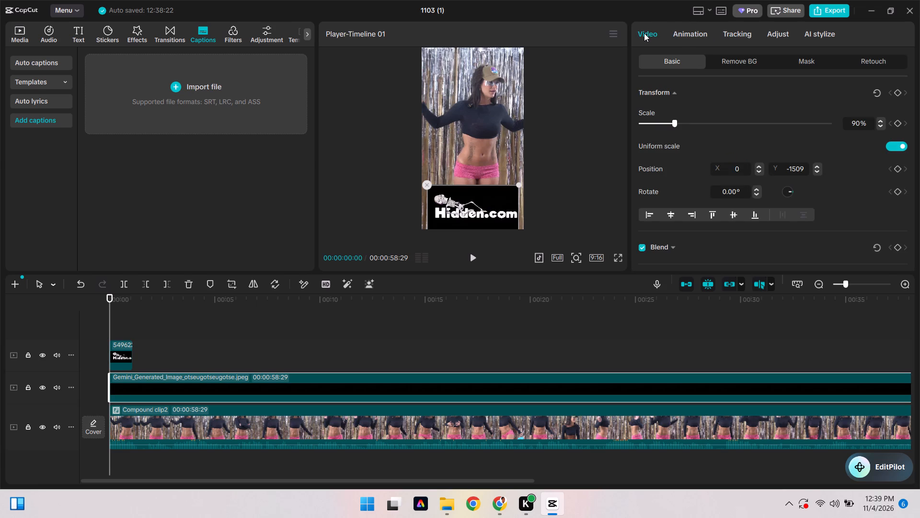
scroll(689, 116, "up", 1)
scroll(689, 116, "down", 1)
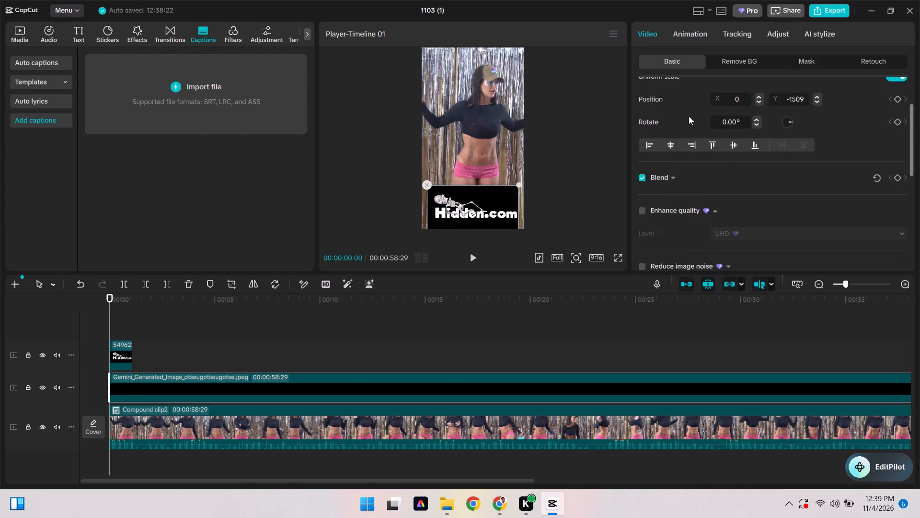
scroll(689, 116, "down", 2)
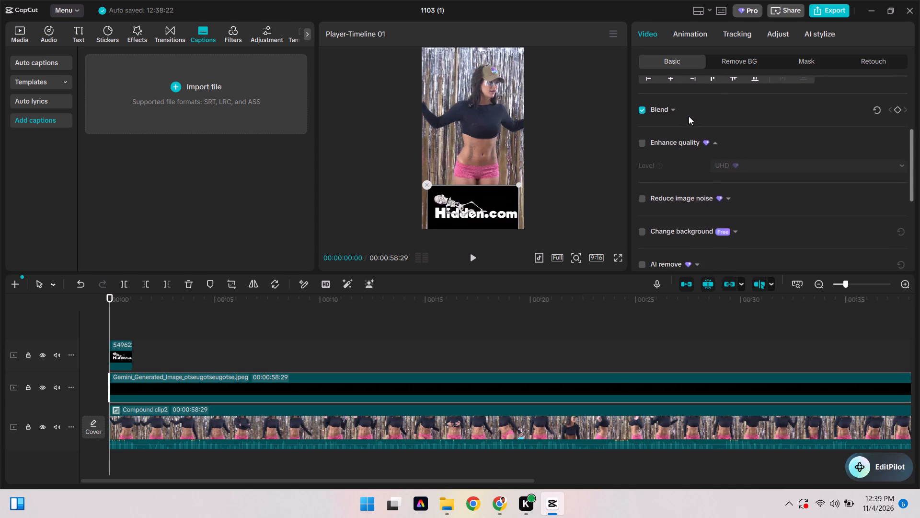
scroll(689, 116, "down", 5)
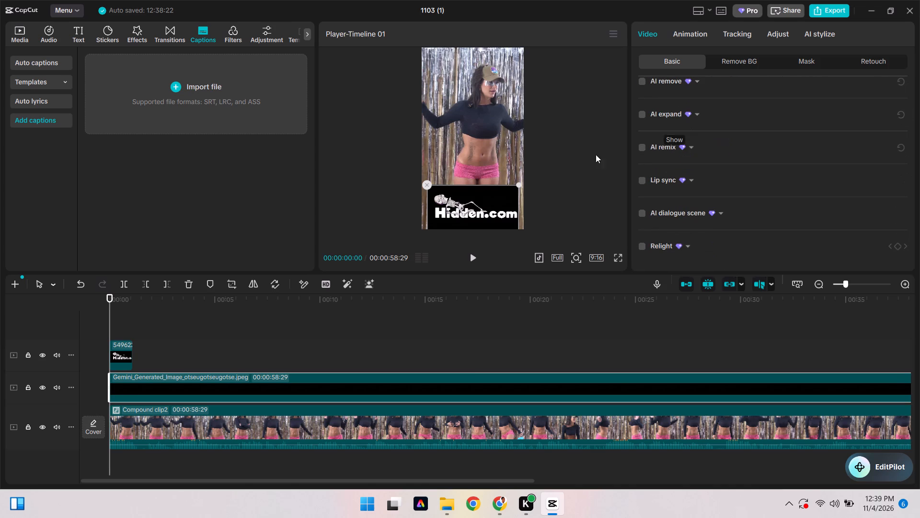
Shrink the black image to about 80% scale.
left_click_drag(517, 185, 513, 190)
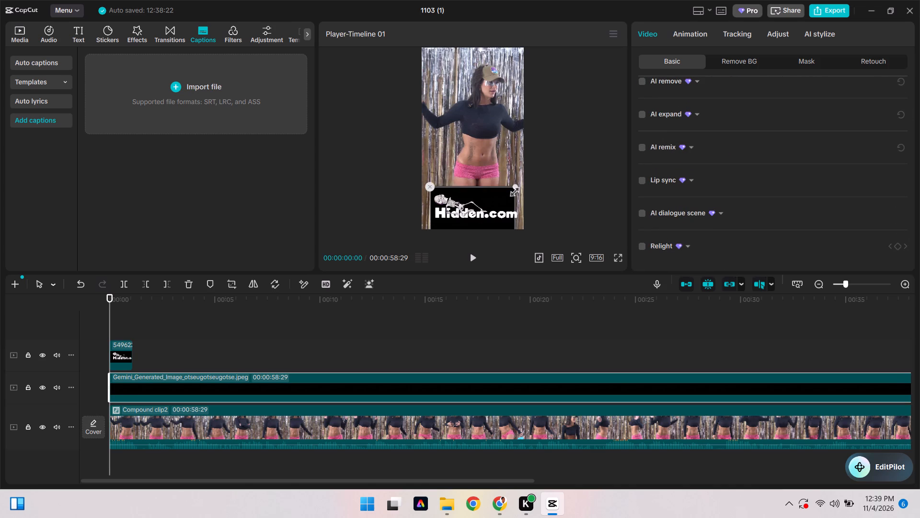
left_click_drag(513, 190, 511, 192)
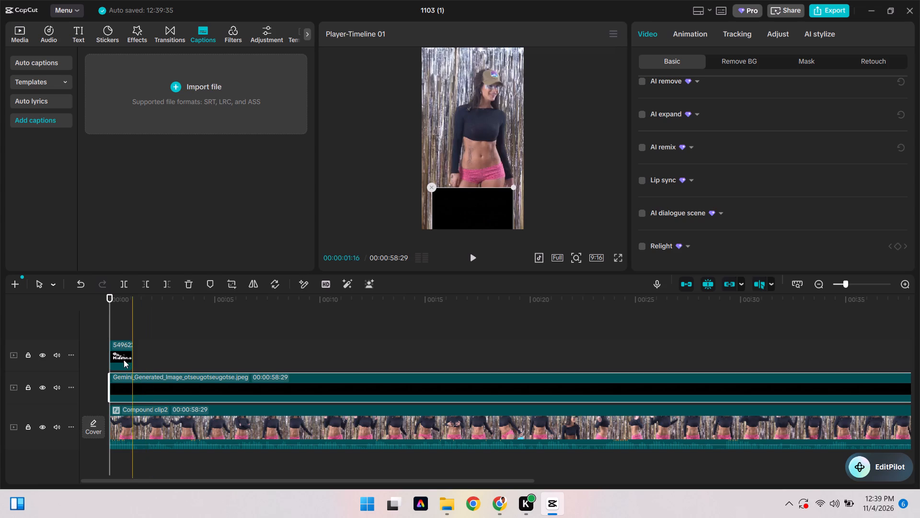
Scale the Hidden.com logo clip down to about 51%.
left_click(121, 345)
scroll(712, 165, "up", 4)
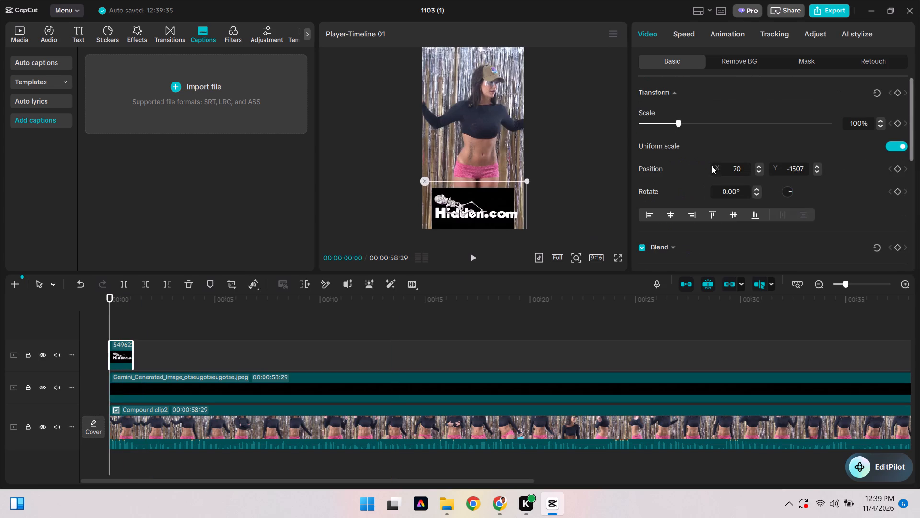
left_click_drag(674, 124, 660, 128)
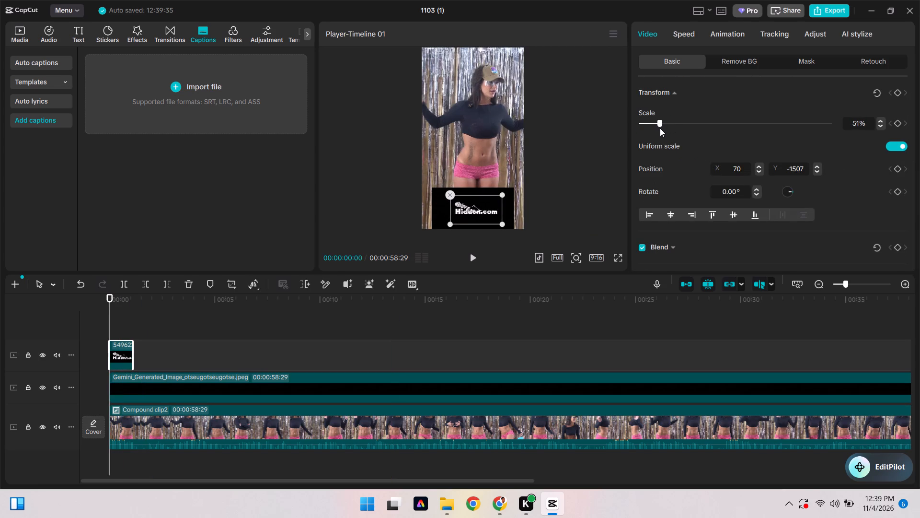
Shrink the black image to about 46% scale and place it in the video's lower-right corner at about X 582, Y -1576.
left_click(228, 375)
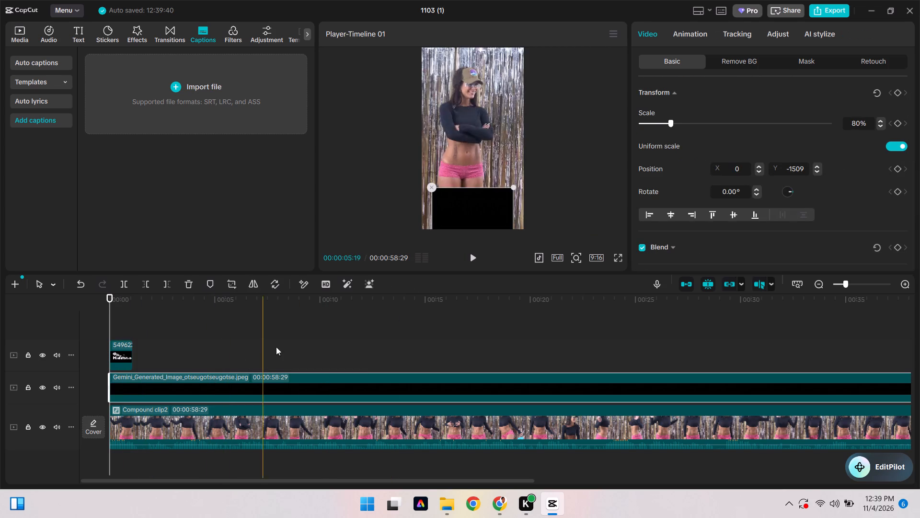
left_click_drag(512, 188, 505, 194)
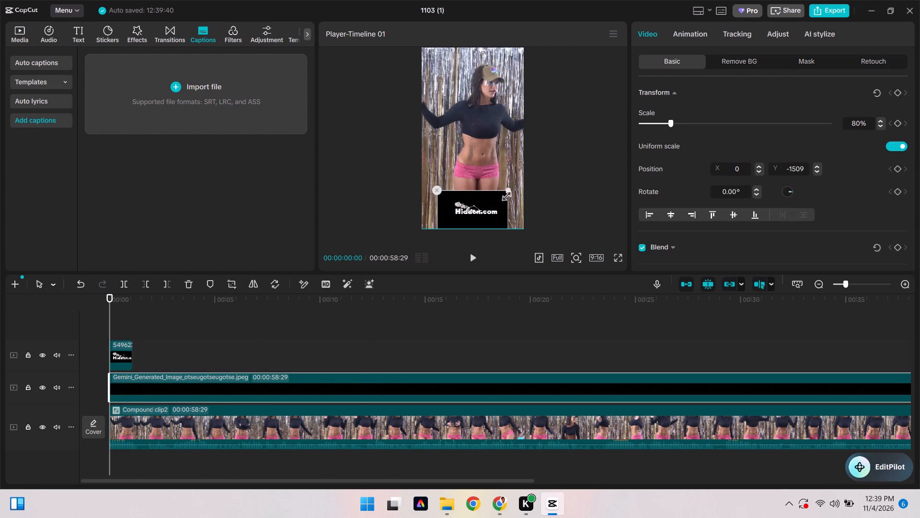
left_click_drag(505, 194, 495, 200)
left_click_drag(487, 203, 505, 209)
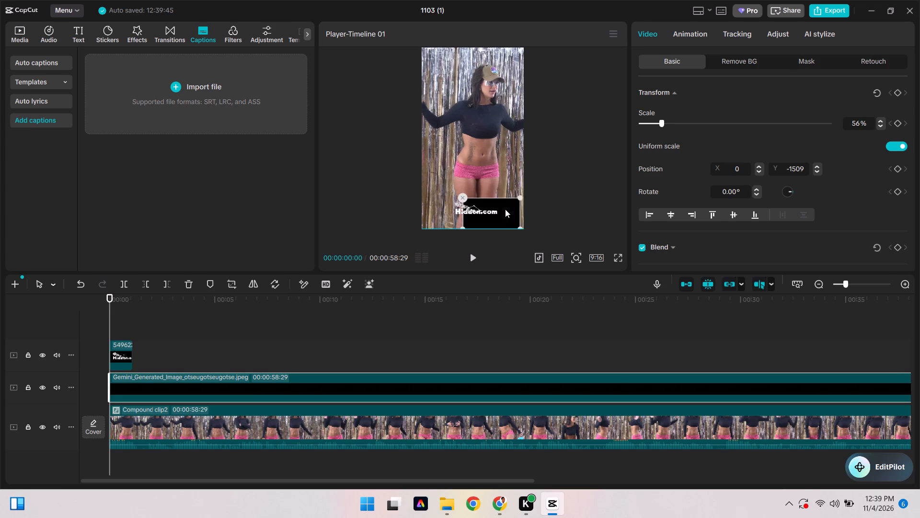
left_click_drag(505, 209, 510, 209)
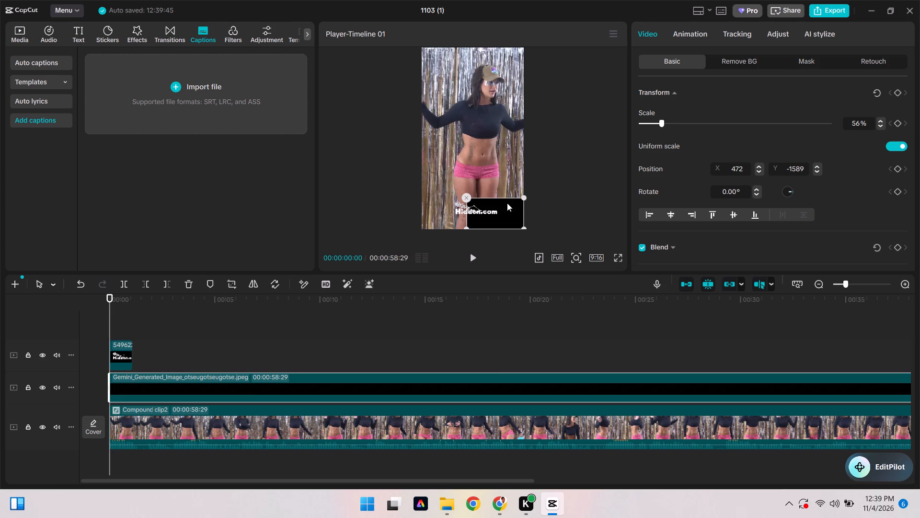
left_click(662, 121)
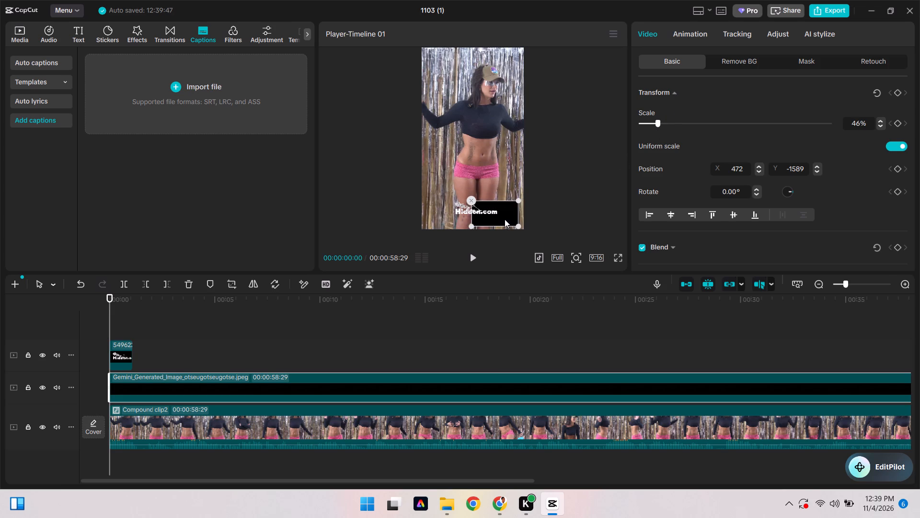
left_click_drag(505, 219, 511, 218)
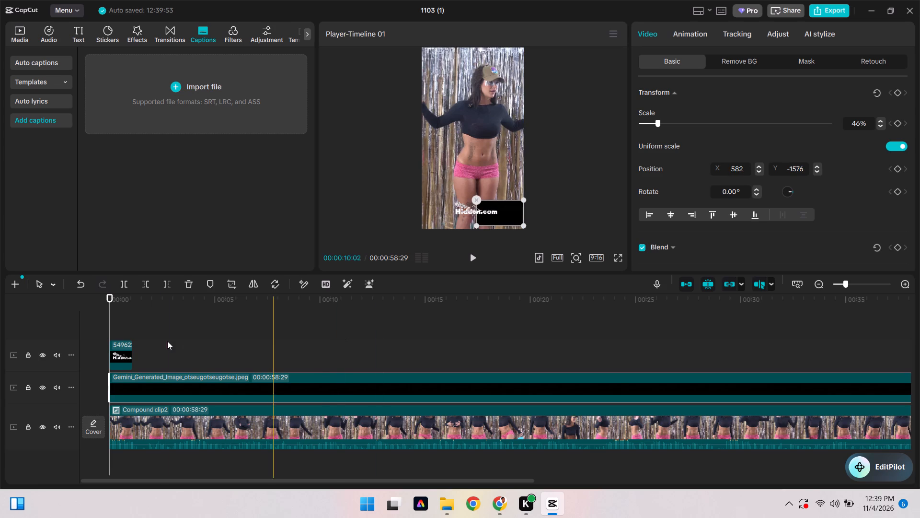
Move the Hidden.com logo onto the black box in the video's lower-right corner, at about X 627, Y -1520.
left_click(113, 358)
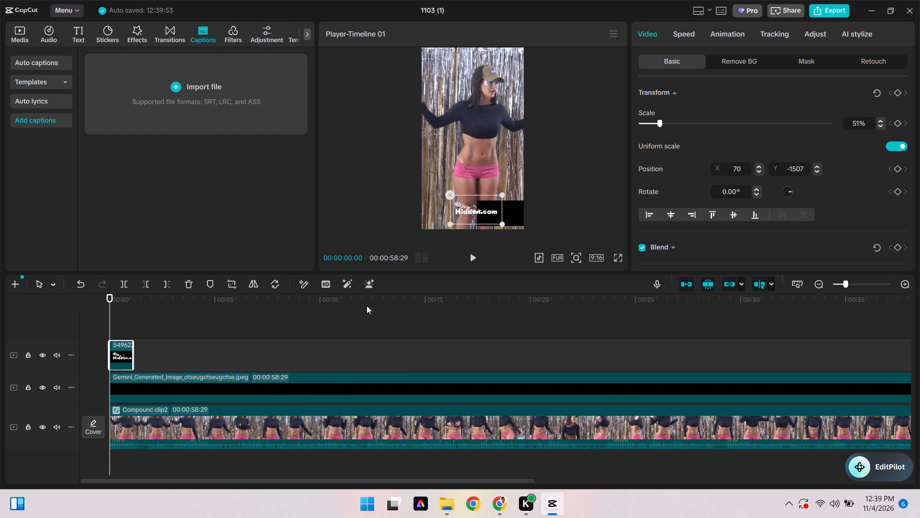
left_click_drag(473, 211, 497, 214)
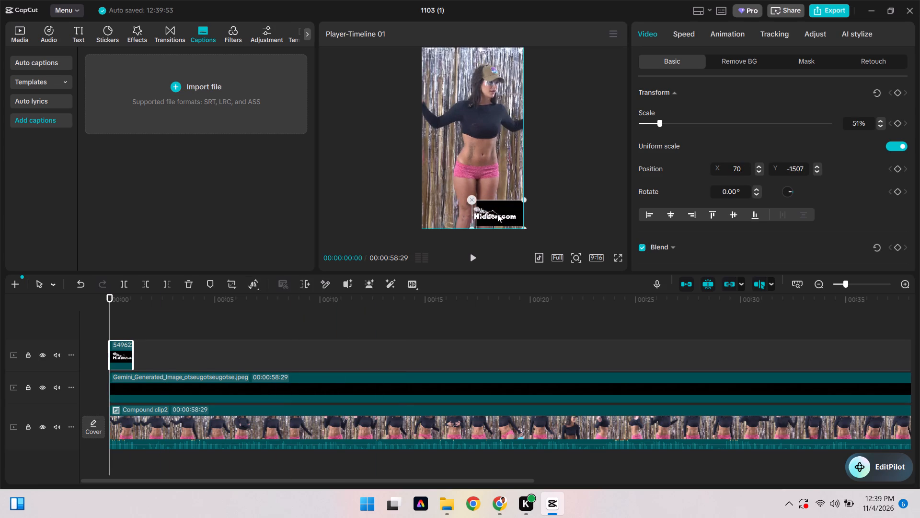
left_click_drag(497, 214, 499, 212)
left_click(576, 208)
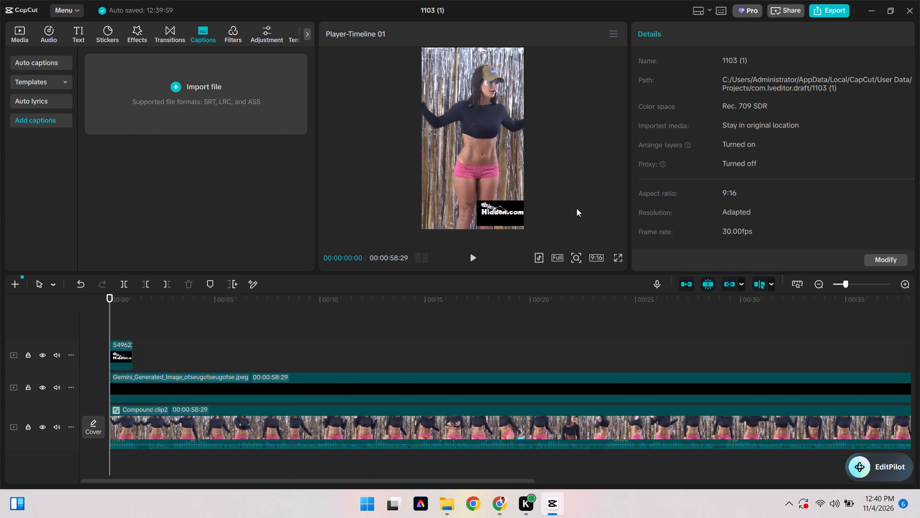
Play the first few seconds of the timeline to check the logo over the black box, and return to the start.
left_click_drag(109, 326, 31, 330)
key("space")
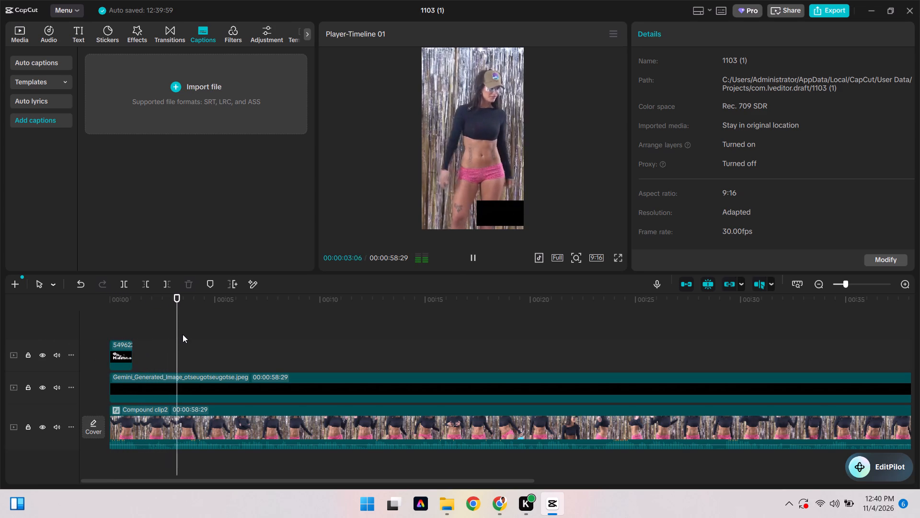
left_click_drag(179, 328, 89, 333)
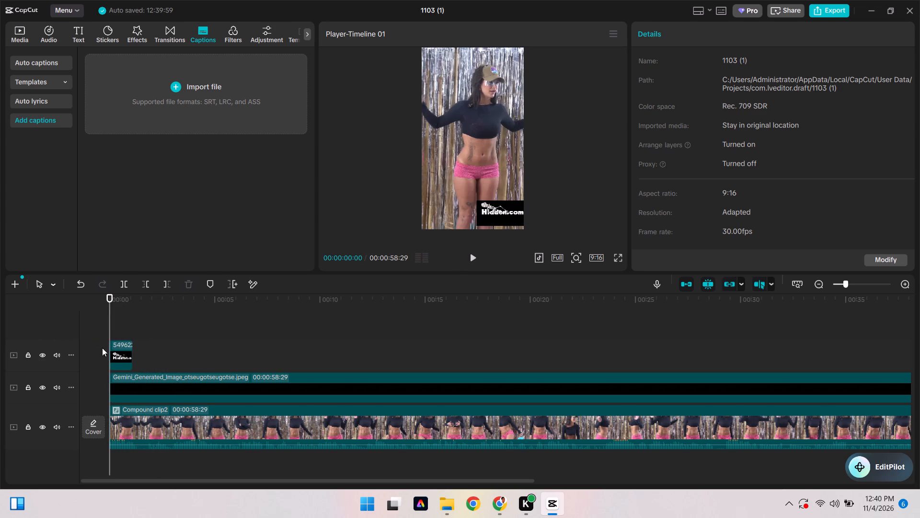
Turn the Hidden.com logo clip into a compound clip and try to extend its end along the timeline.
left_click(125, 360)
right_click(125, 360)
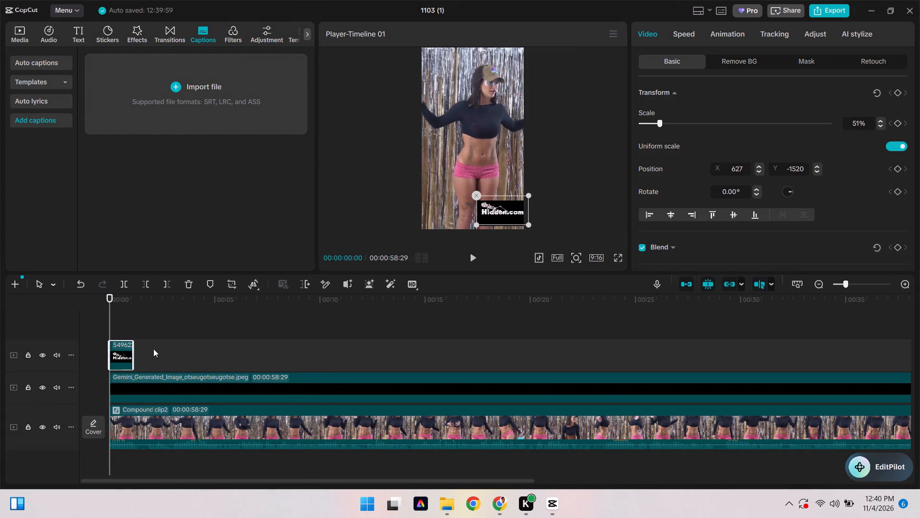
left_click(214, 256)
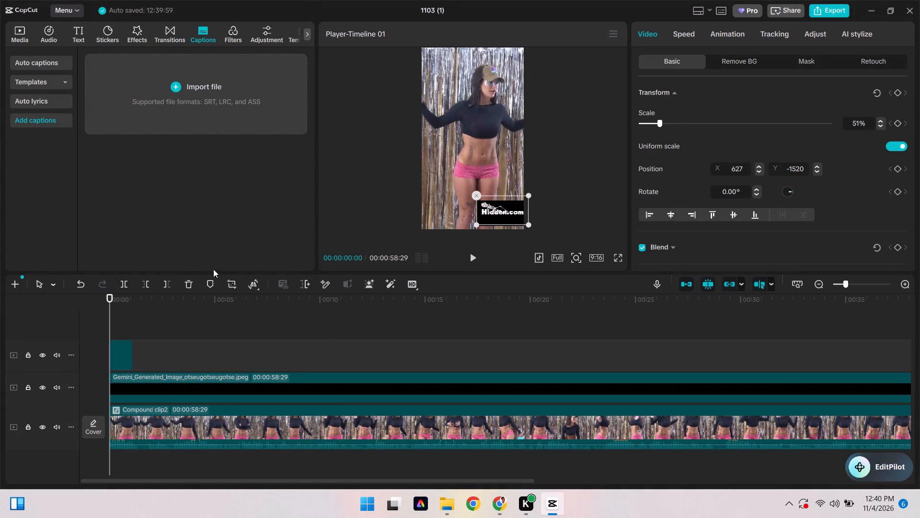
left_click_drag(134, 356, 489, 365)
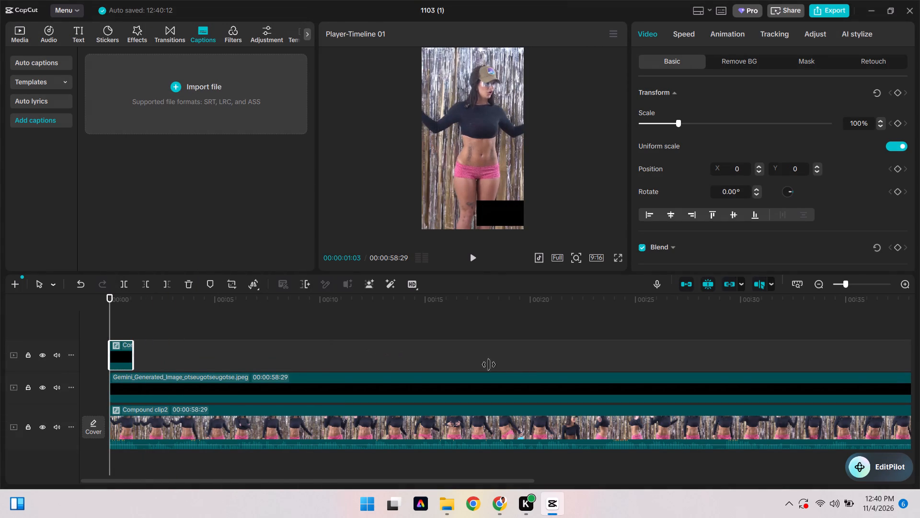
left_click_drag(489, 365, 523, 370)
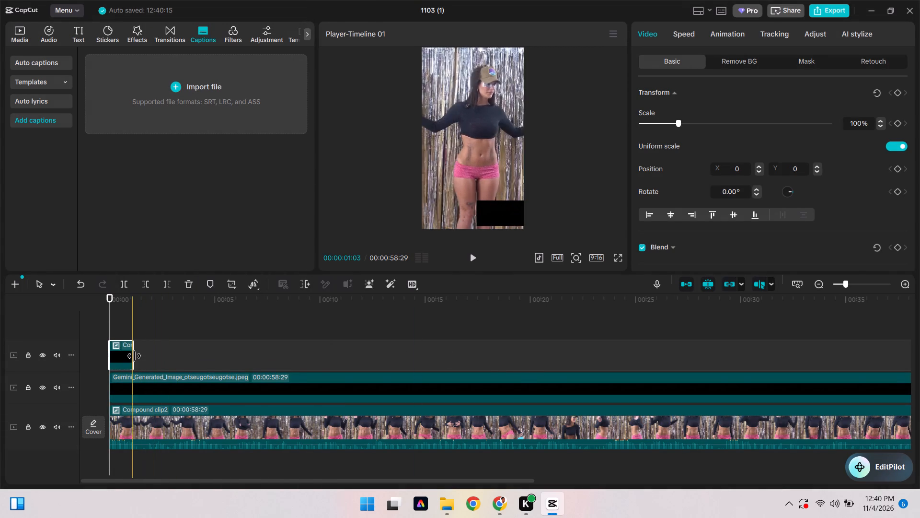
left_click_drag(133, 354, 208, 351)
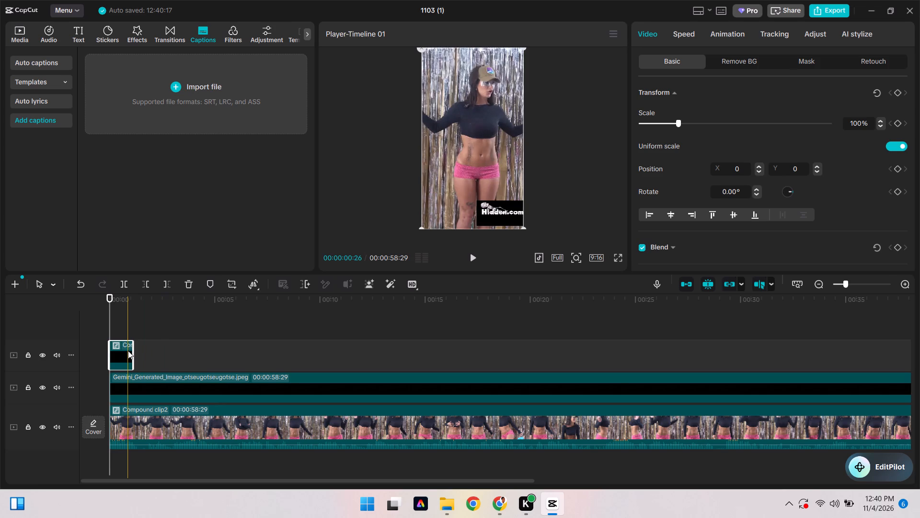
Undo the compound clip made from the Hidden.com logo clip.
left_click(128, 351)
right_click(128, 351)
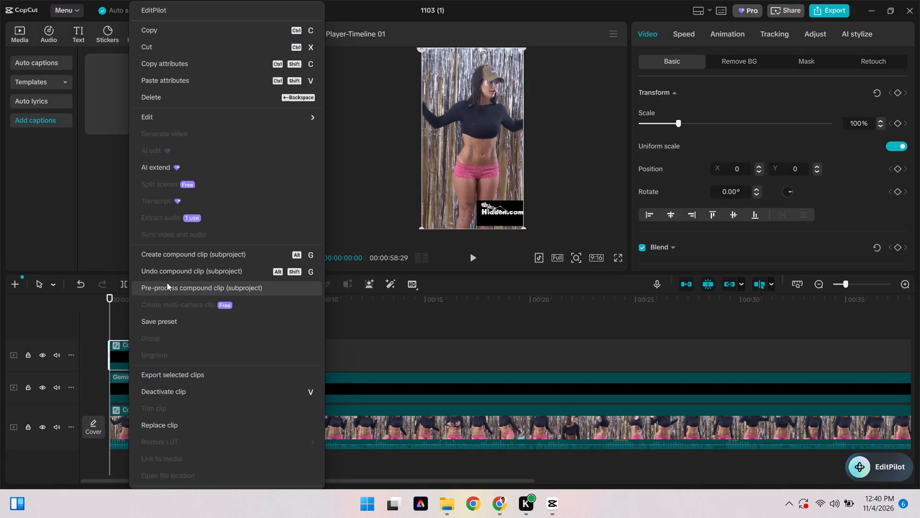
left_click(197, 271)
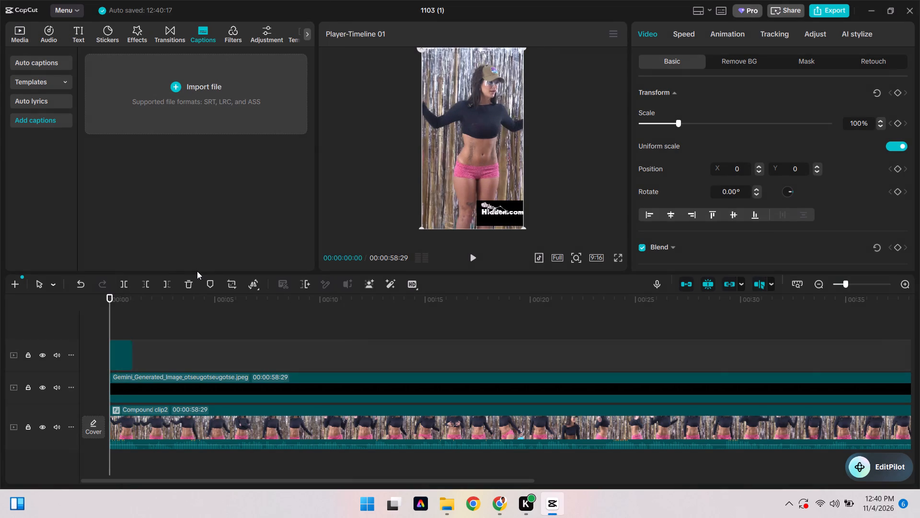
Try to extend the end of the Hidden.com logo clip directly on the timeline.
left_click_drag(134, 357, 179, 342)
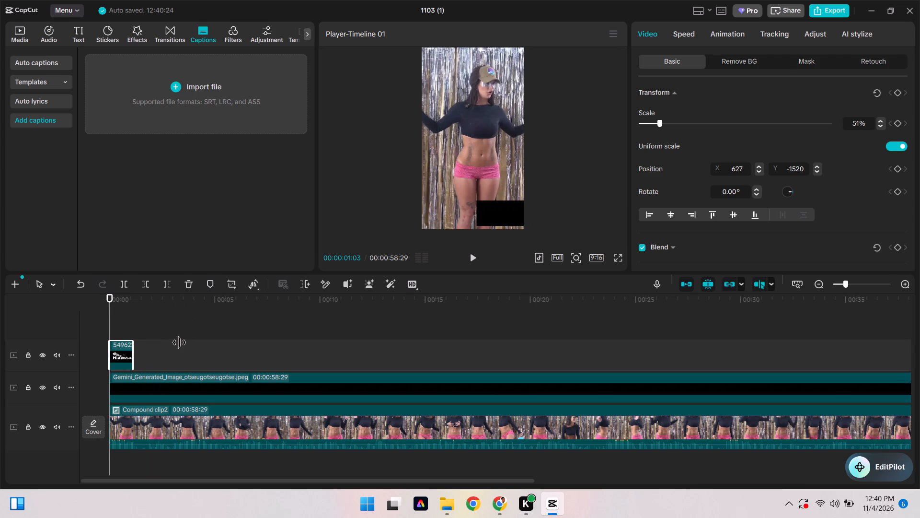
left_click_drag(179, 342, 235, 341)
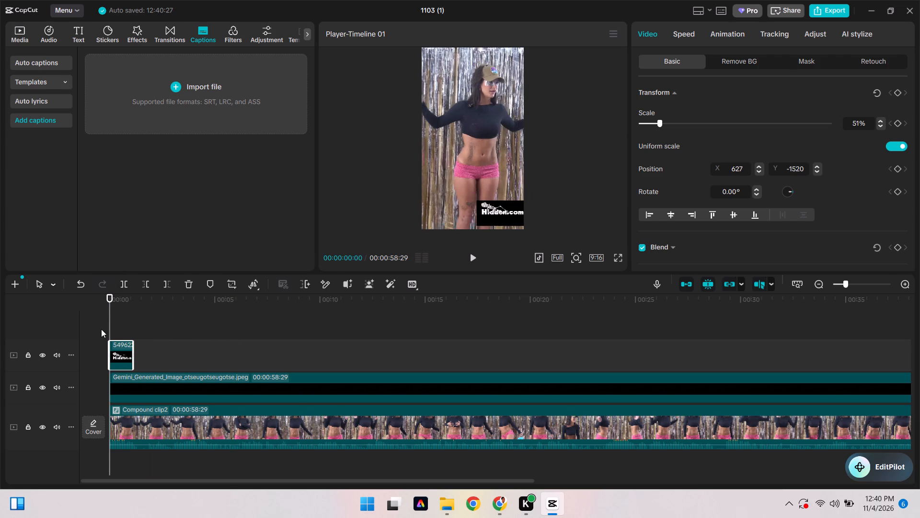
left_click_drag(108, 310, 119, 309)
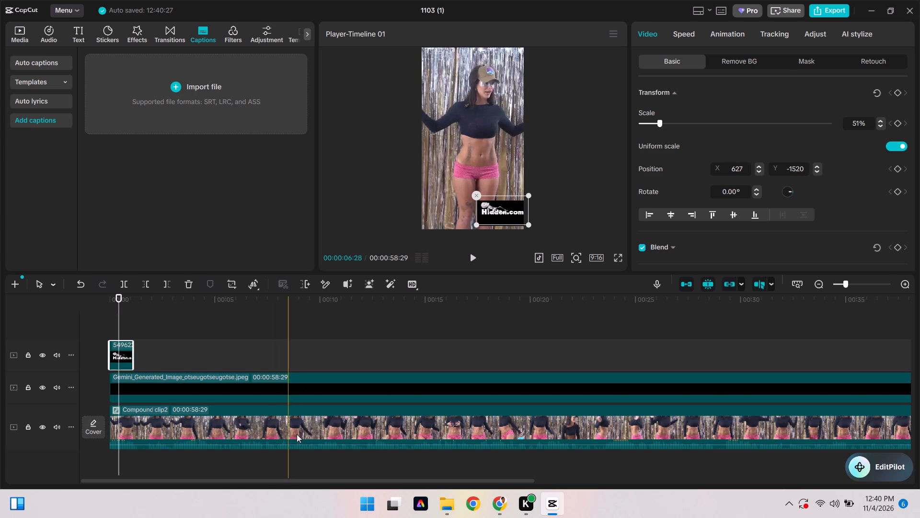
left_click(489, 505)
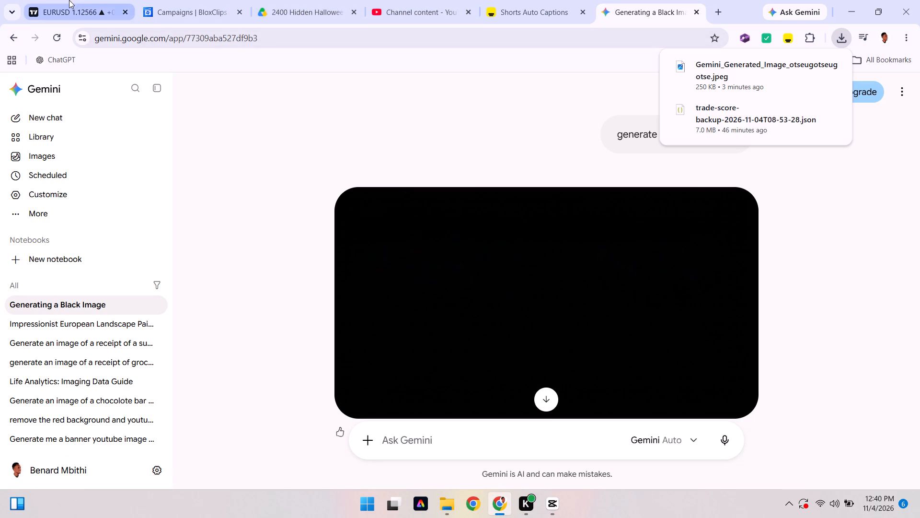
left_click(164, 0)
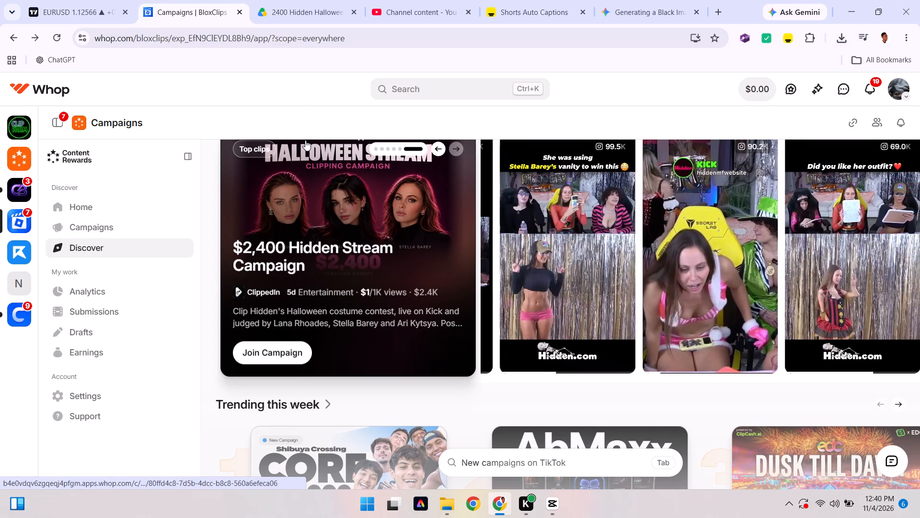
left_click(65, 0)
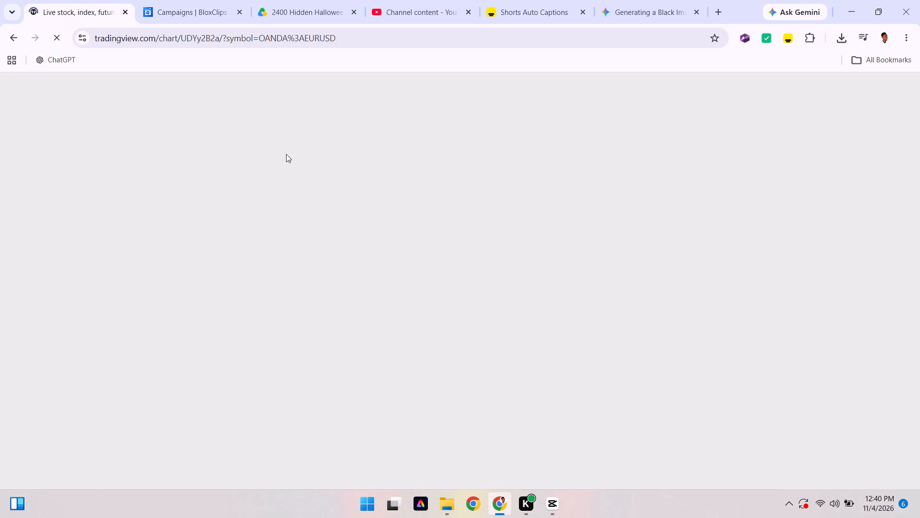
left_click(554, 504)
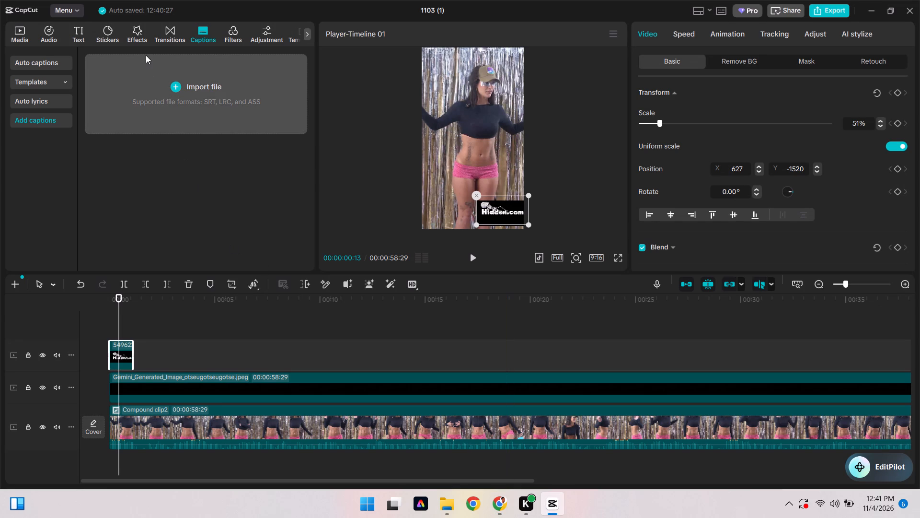
Switch to Chrome.
left_click(501, 515)
left_click(499, 510)
Return to Whop's campaigns page and try to open the first top clip of the $2,400 Hidden Stream Campaign.
left_click(395, 0)
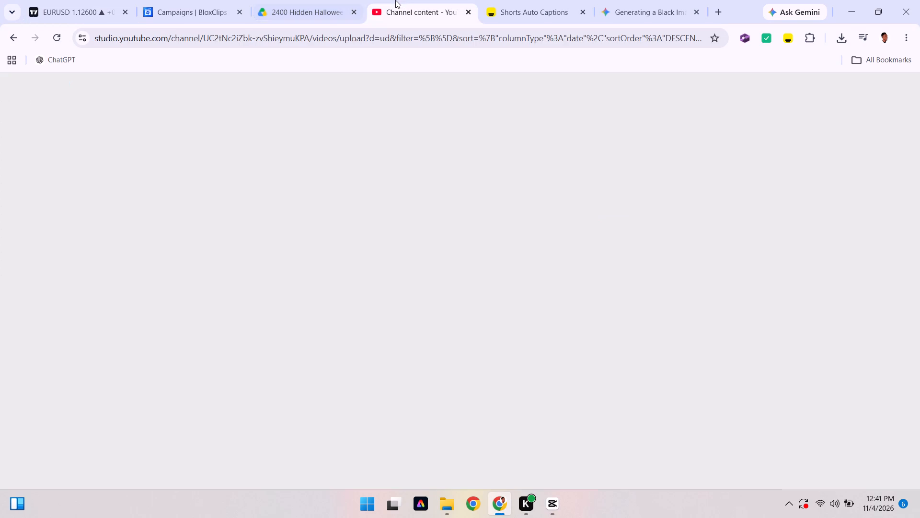
left_click(227, 0)
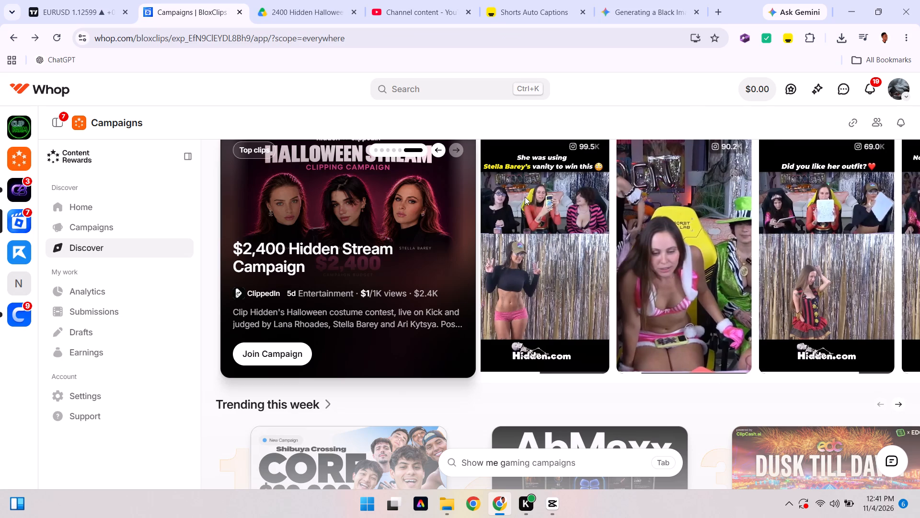
left_click(586, 146)
double_click(575, 145)
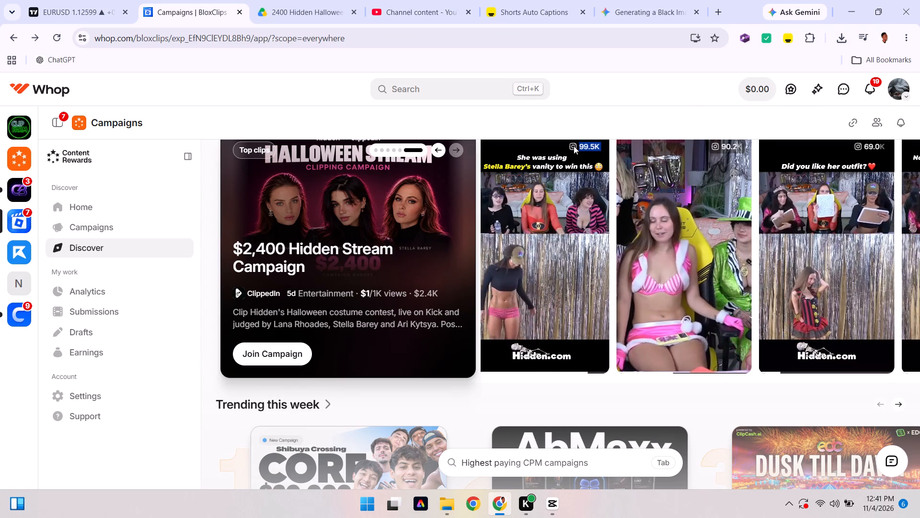
Open Instagram in a new browser tab.
left_click(712, 12)
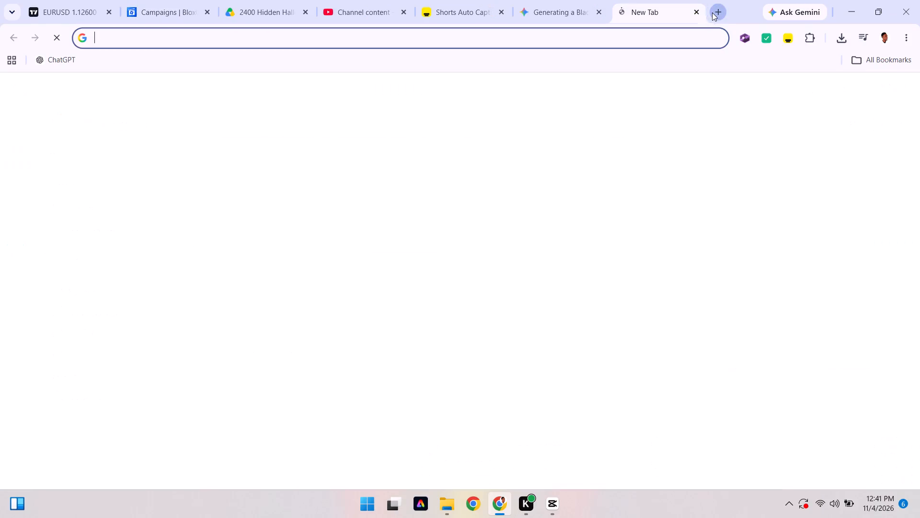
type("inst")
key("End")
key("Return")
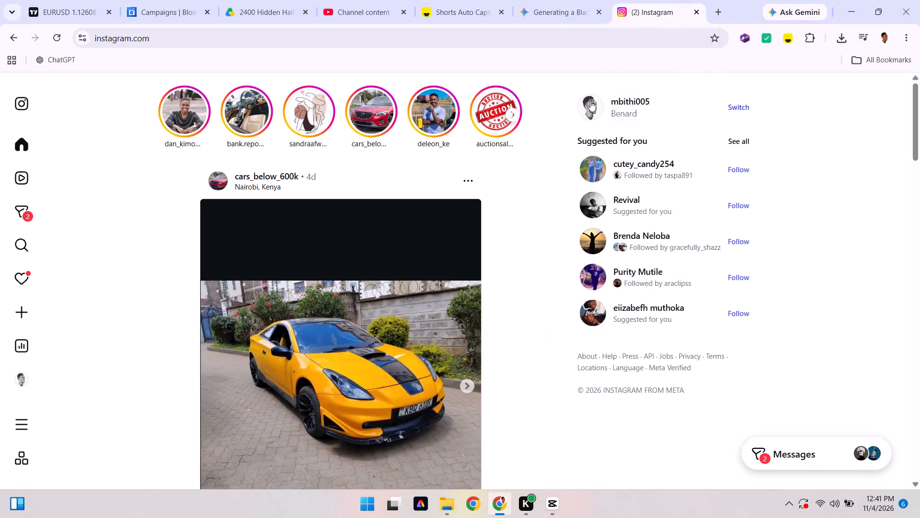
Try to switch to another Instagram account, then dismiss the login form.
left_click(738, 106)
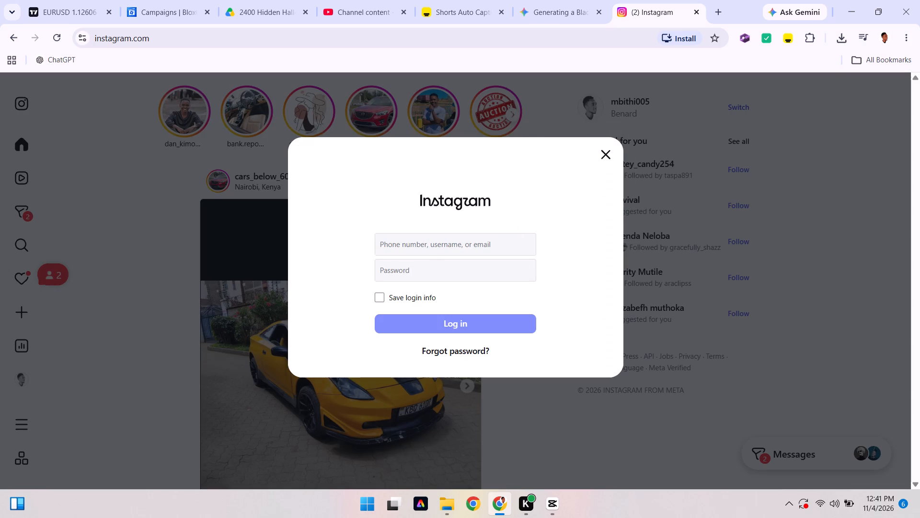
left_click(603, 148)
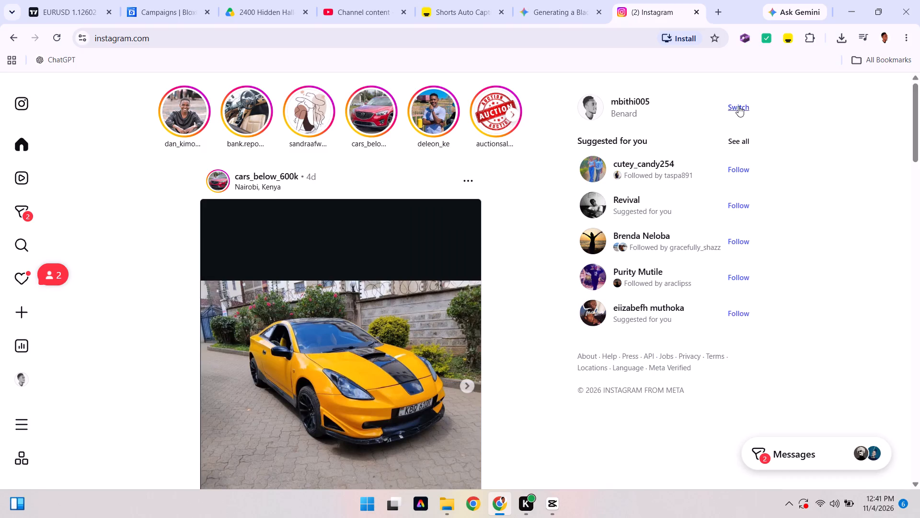
Open the list of Chrome profiles.
left_click(881, 37)
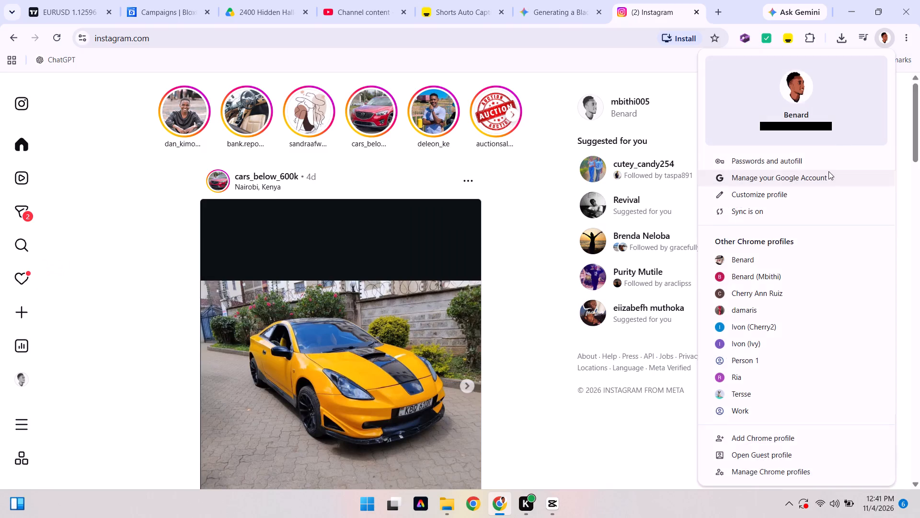